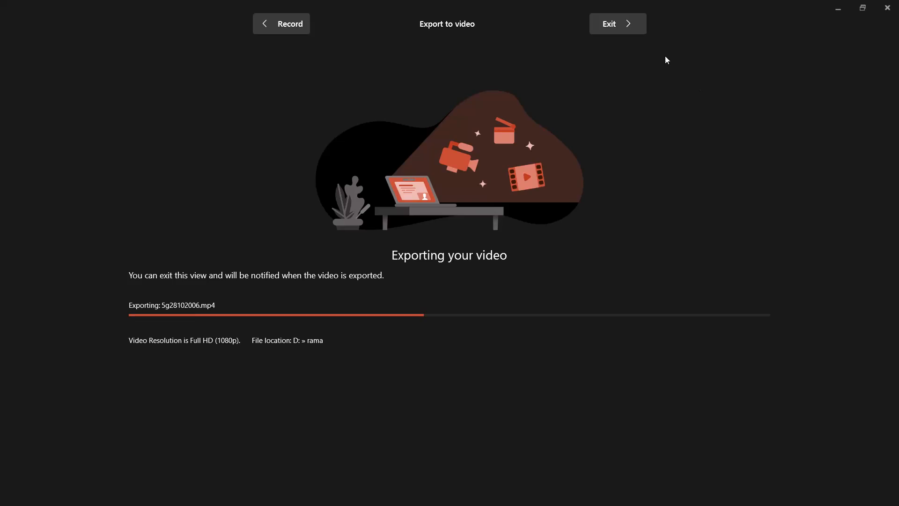
Leave the video export view and switch to the IoT Energy-Harvesting Smart Antenna presentation.
click(636, 20)
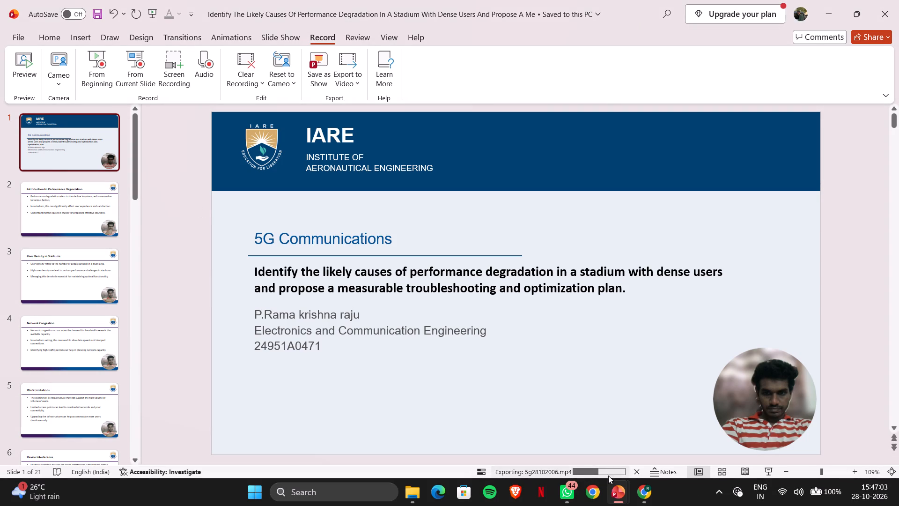
click(611, 449)
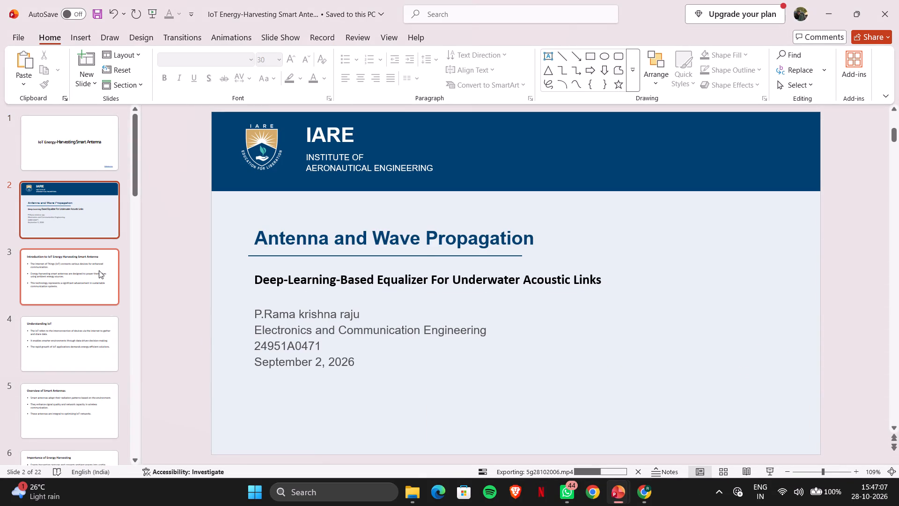
Copy the full title text "IoT Energy-Harvesting Smart Antenna" from slide 1.
click(103, 144)
click(532, 266)
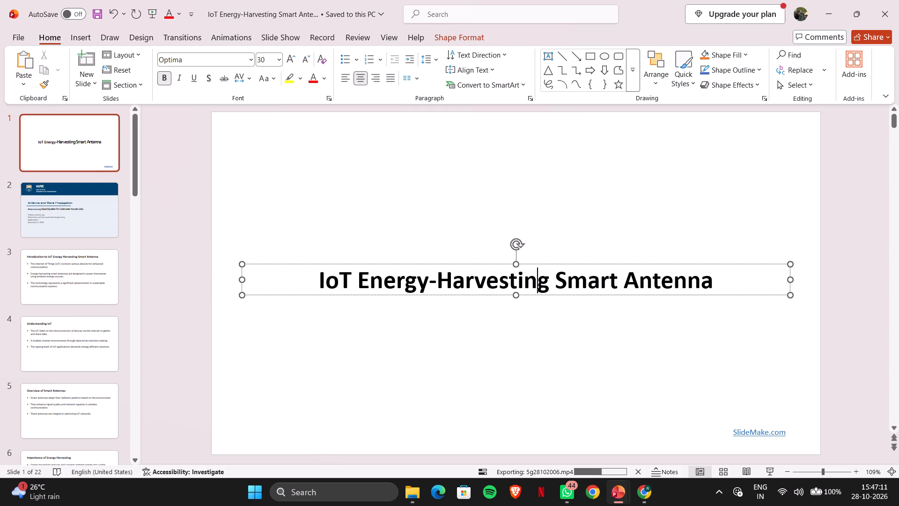
drag(709, 281, 395, 298)
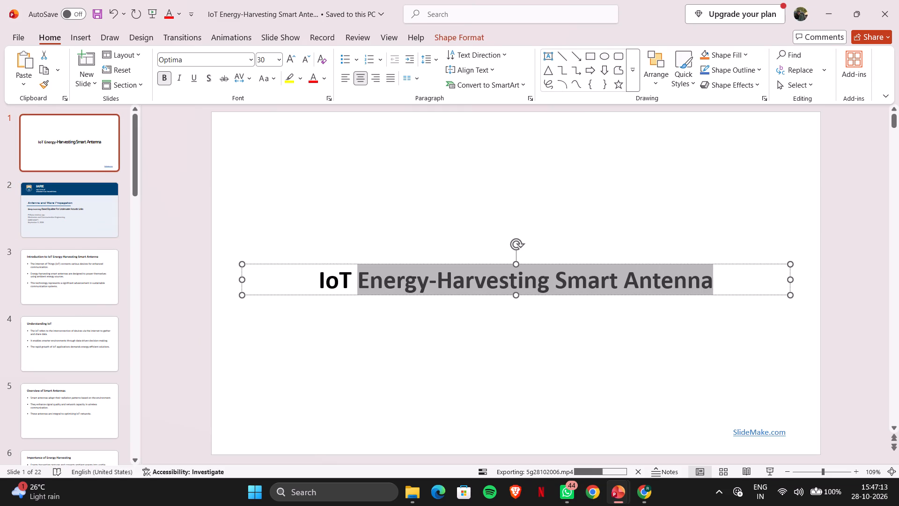
drag(395, 298, 278, 268)
key(ctrl+c)
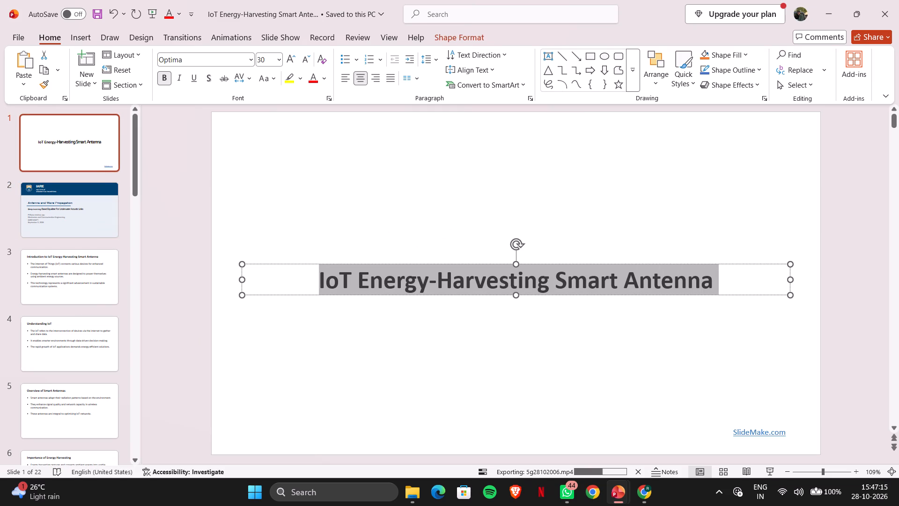
Replace the topic line under "Antenna and Wave Propagation" on slide 2 with the copied title, pasted as text only.
click(91, 208)
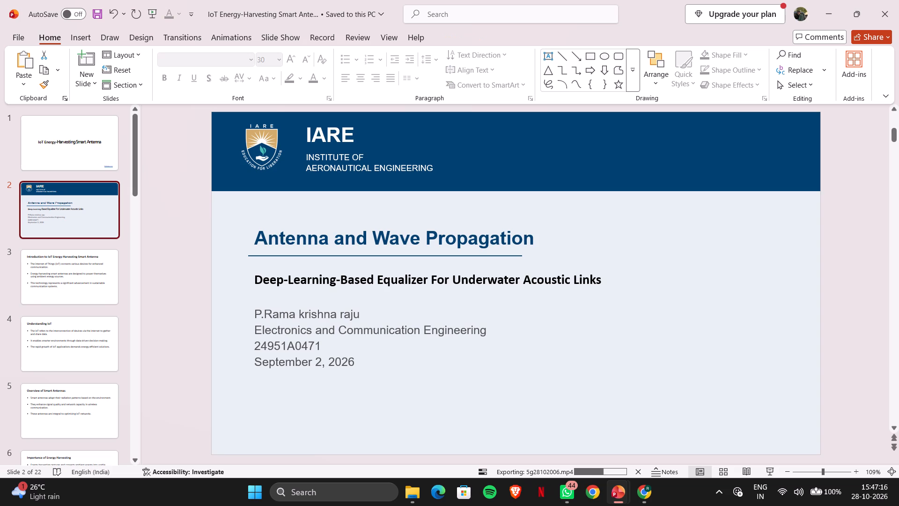
click(430, 276)
key(ctrl+a)
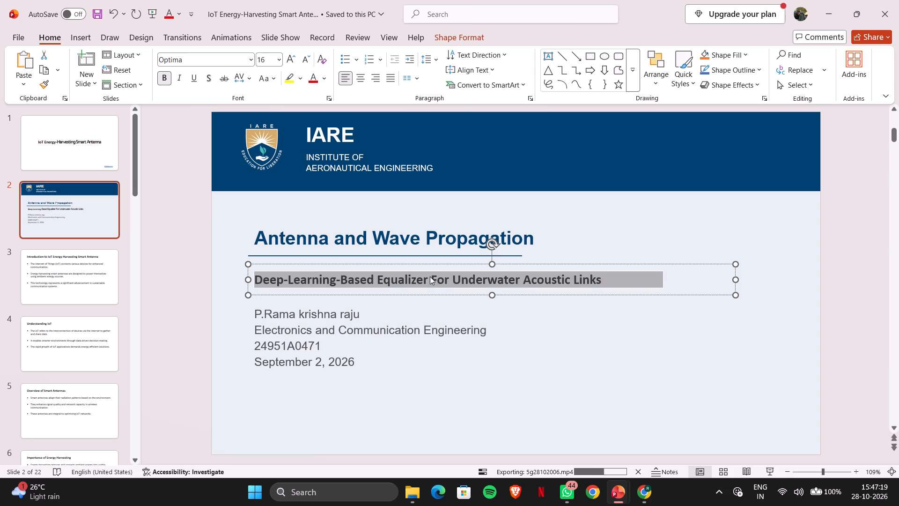
key(ctrl+v)
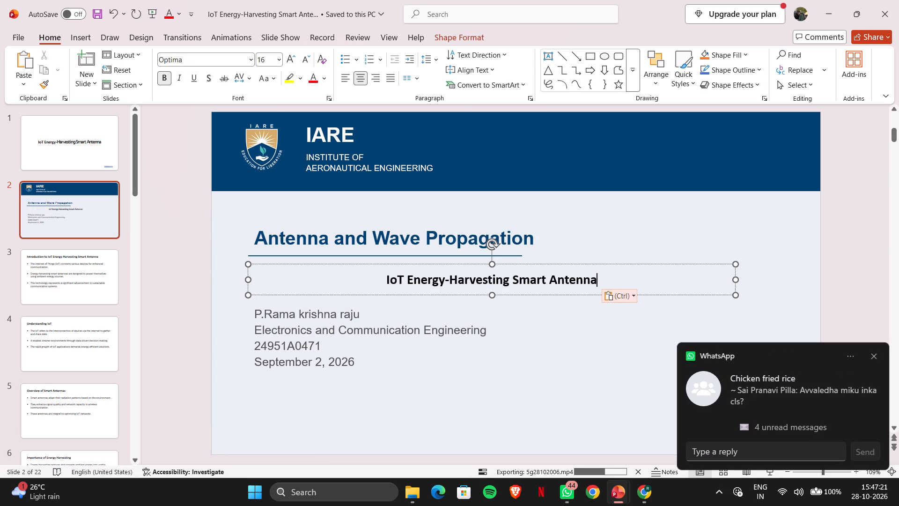
click(623, 293)
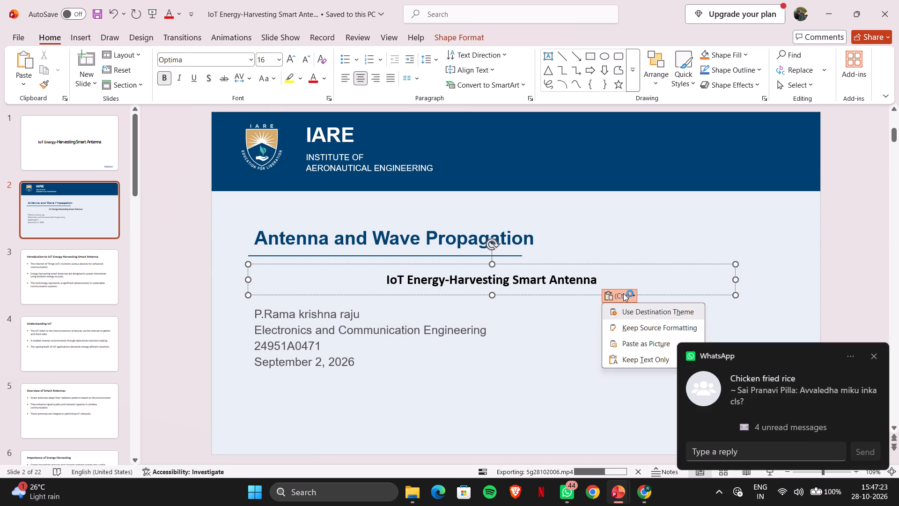
click(625, 358)
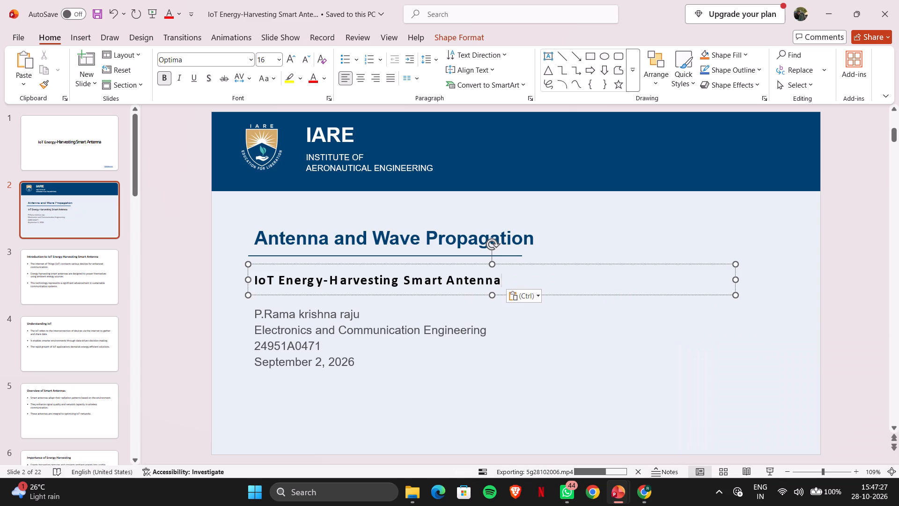
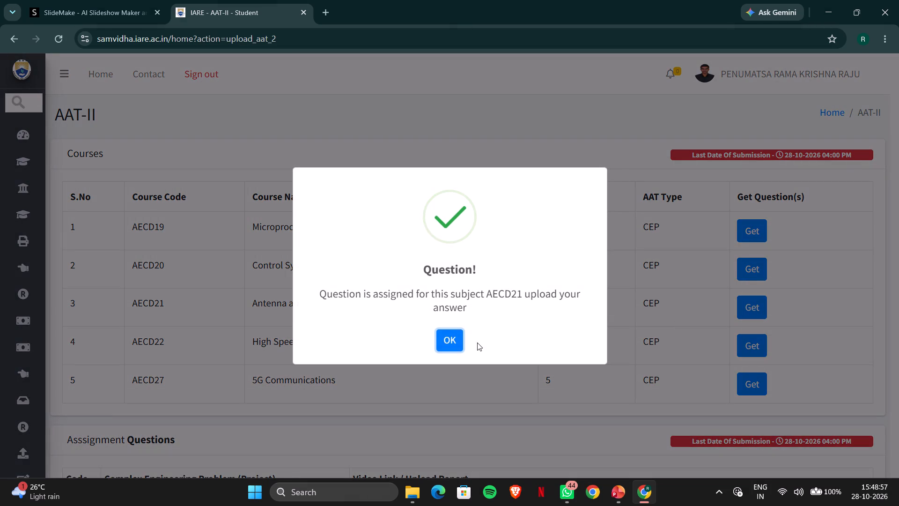
Dismiss the question notice and copy the course name "High Speed Communications" from the AAT-II courses table.
click(458, 337)
scroll(458, 337, down, 3)
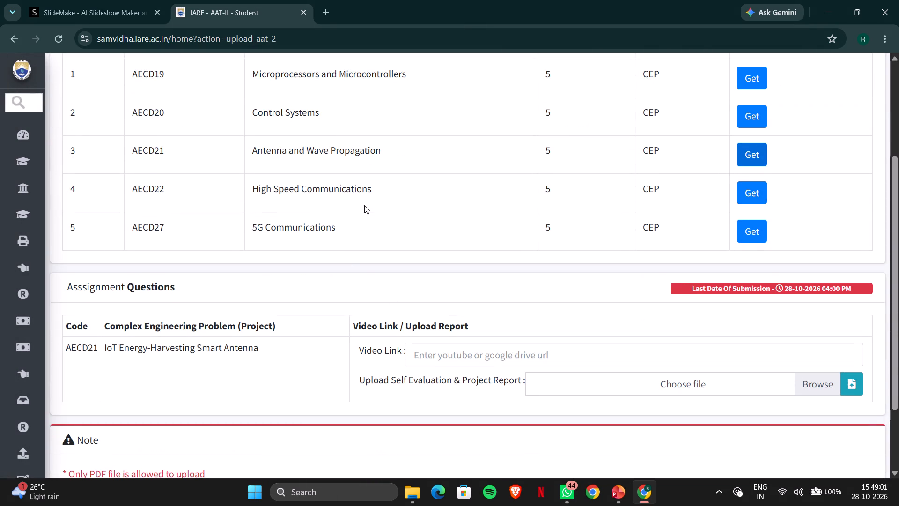
drag(386, 156, 291, 154)
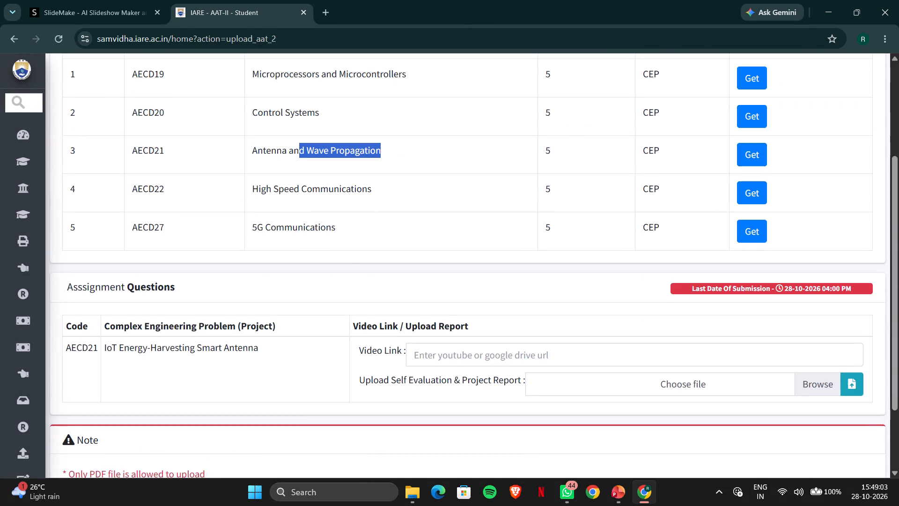
drag(291, 154, 252, 158)
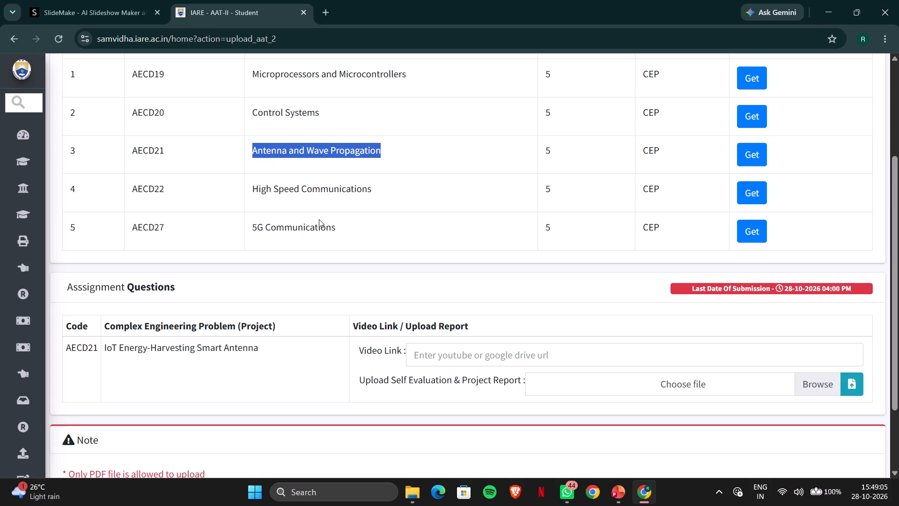
drag(378, 186, 253, 190)
key(ctrl+c)
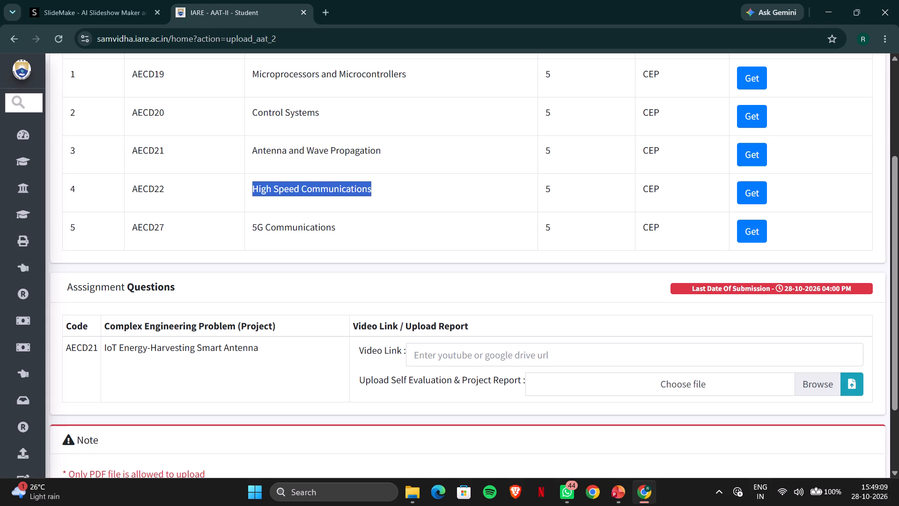
key(ctrl+c)
In the Deep-Learning-Based Equalizer presentation, replace slide 1's "Antenna and Wave Propagation" heading with the copied course name as text only, and save.
click(535, 437)
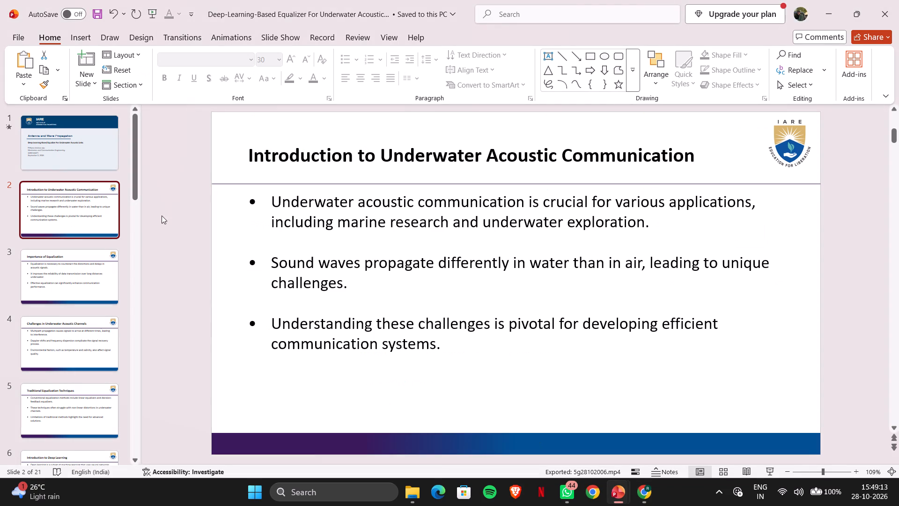
click(67, 112)
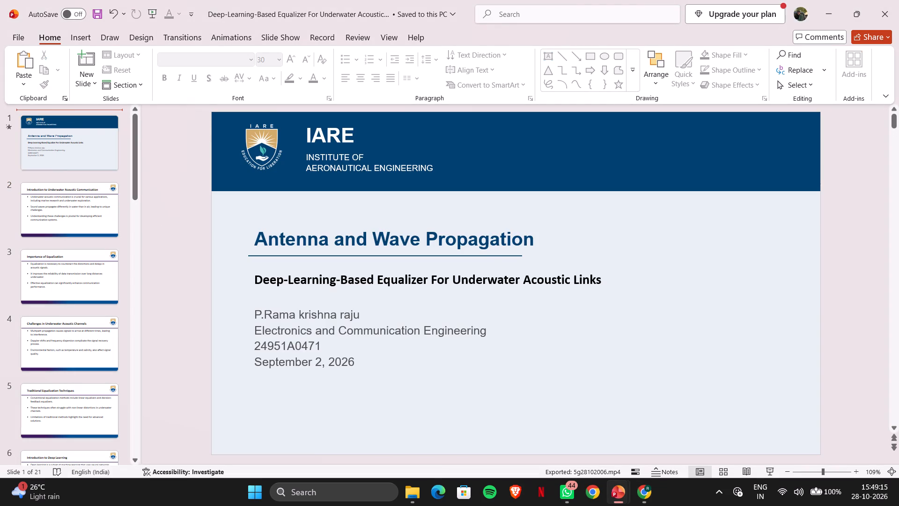
click(436, 238)
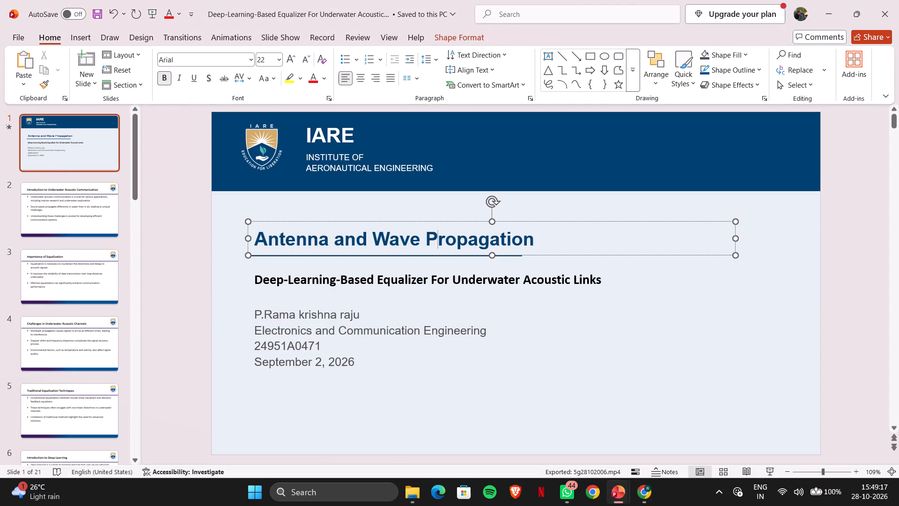
click(532, 242)
key(ctrl+a)
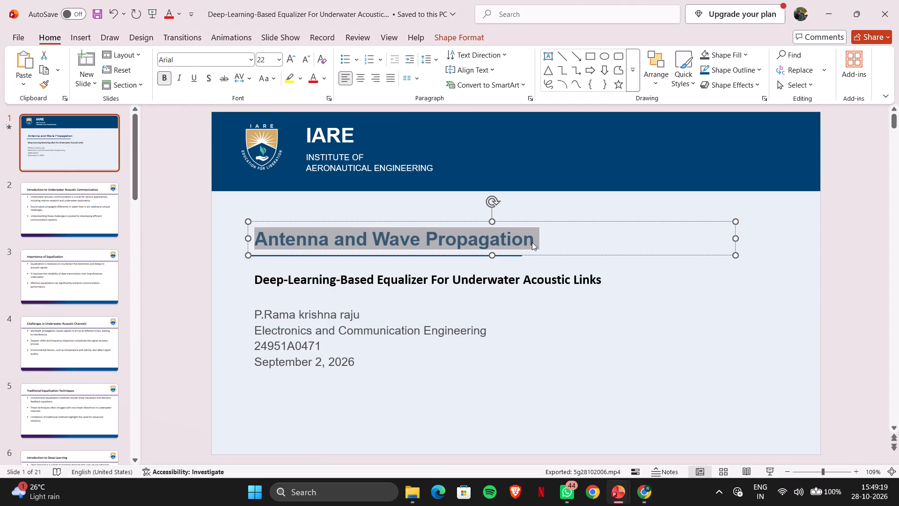
key(ctrl+v)
click(481, 262)
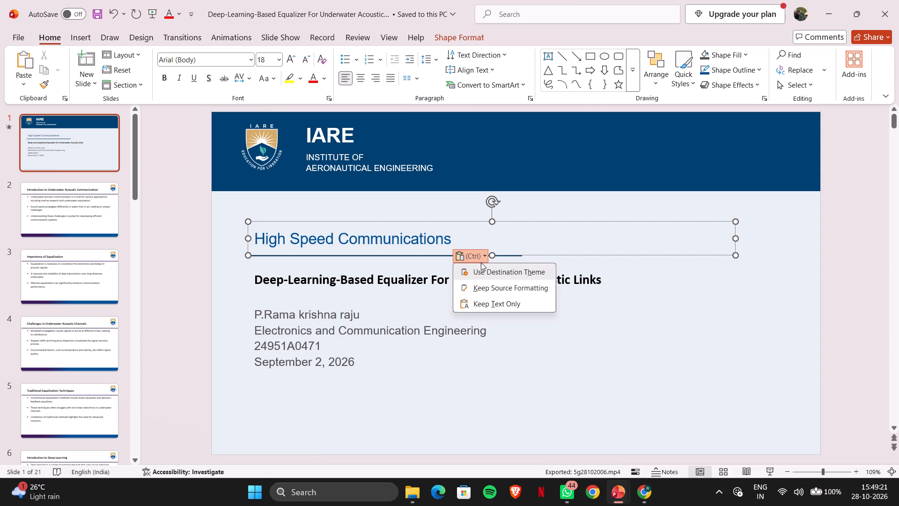
click(480, 300)
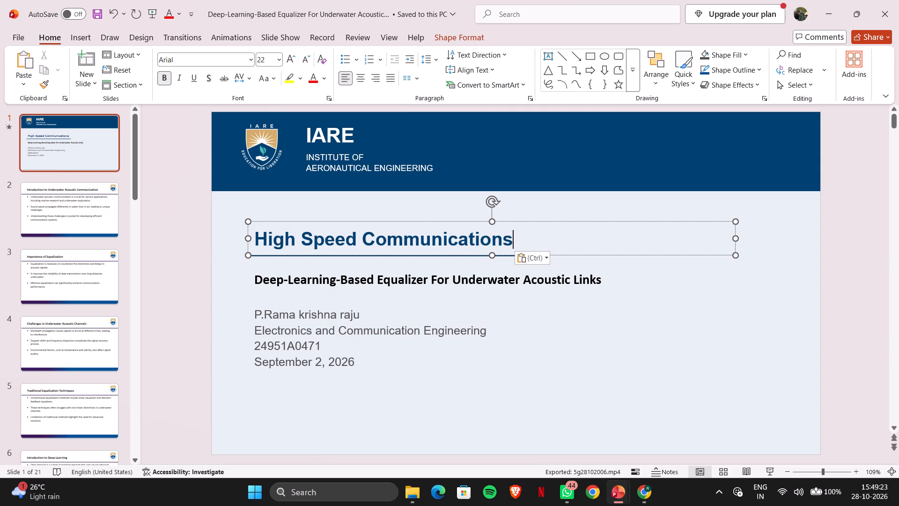
click(571, 352)
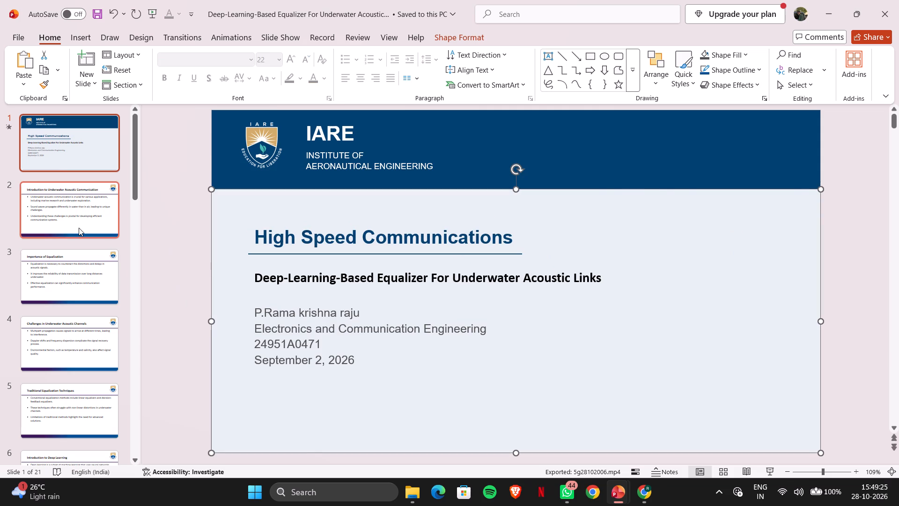
click(79, 228)
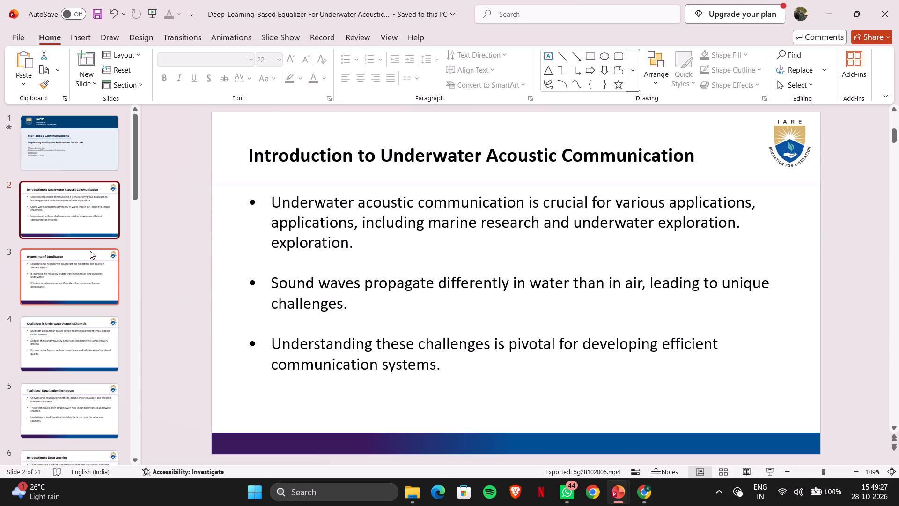
key(ctrl+s)
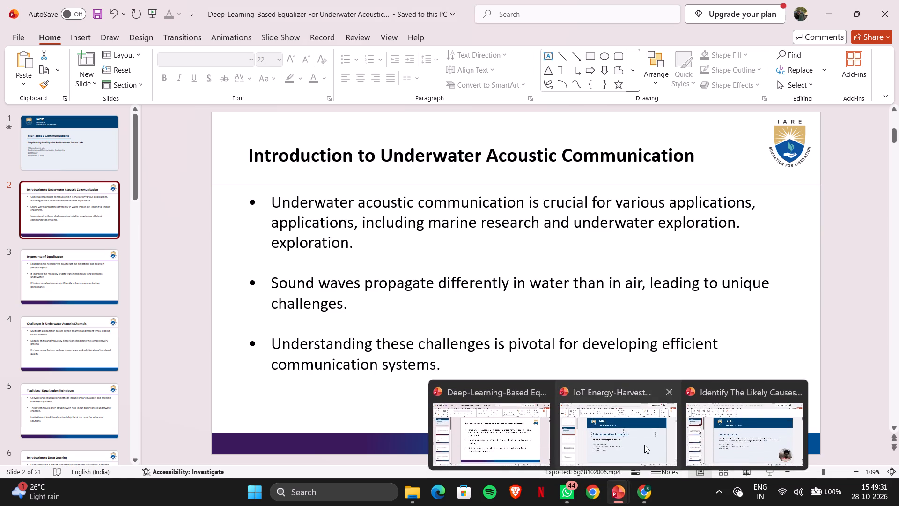
Switch to the IoT Energy-Harvesting Smart Antenna presentation and save it.
click(644, 445)
click(534, 353)
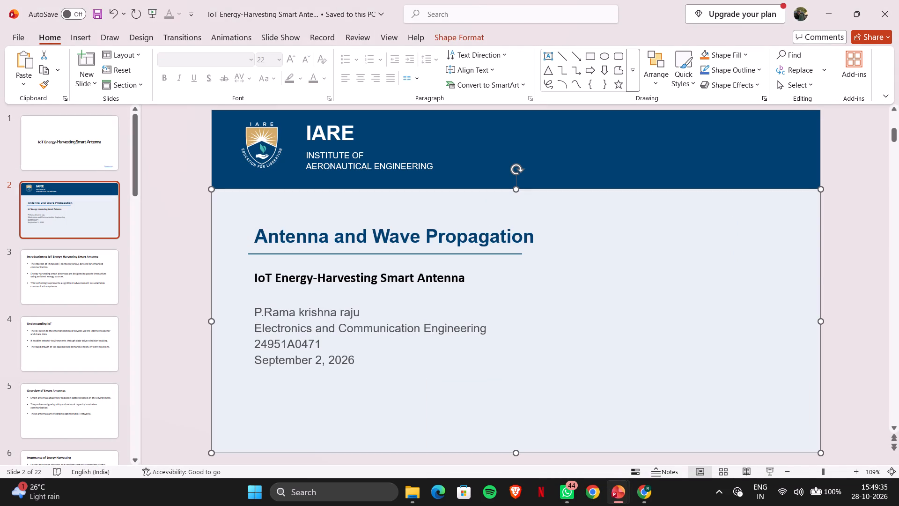
key(ctrl+s)
Delete the date line "September 2, 2026" from the presenter details on the IARE cover slide.
click(302, 361)
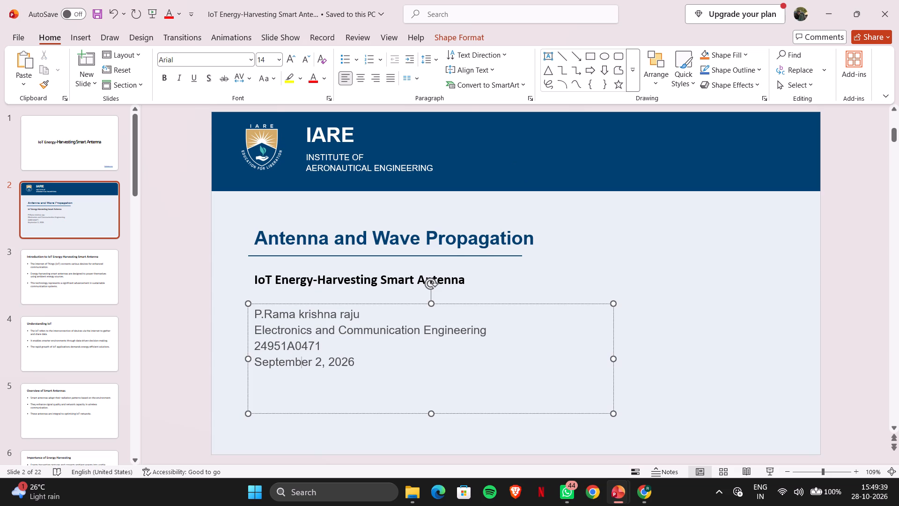
drag(359, 359, 270, 356)
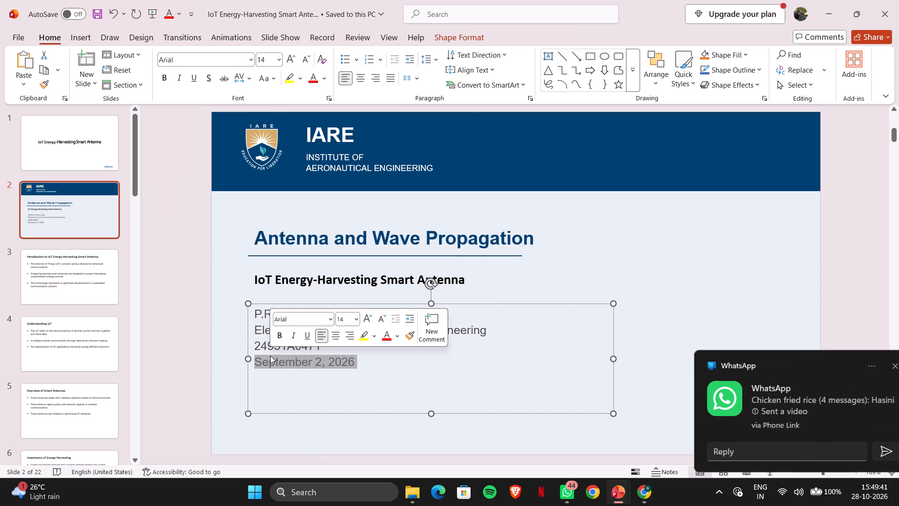
key(BackSpace)
Delete the plain white title slide that precedes the IARE cover slide.
click(72, 144)
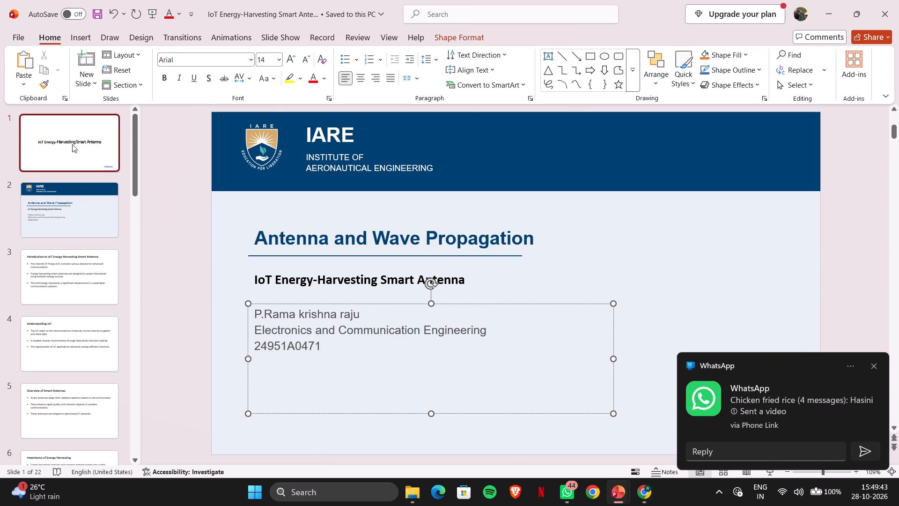
key(Delete)
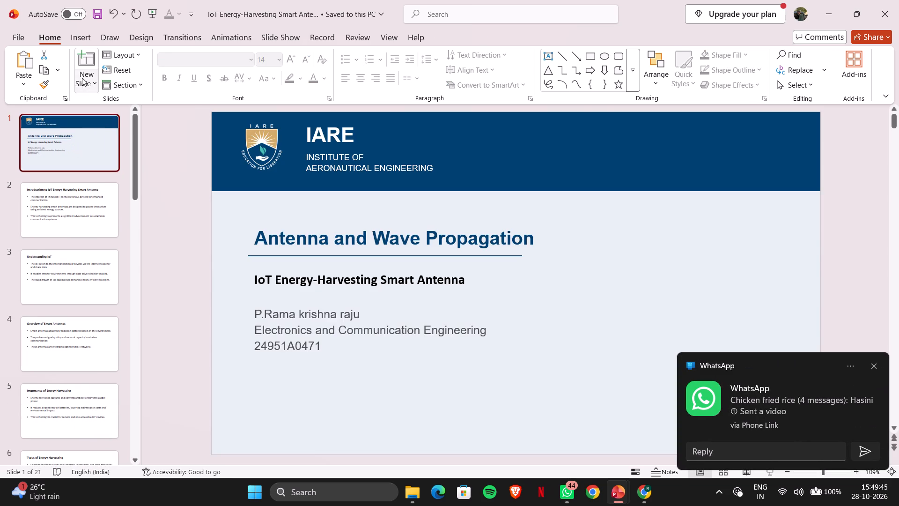
Apply the theme from the Critical_Connections_Graph_Algorithm presentation file in the rama folder to the slides.
click(81, 33)
click(140, 35)
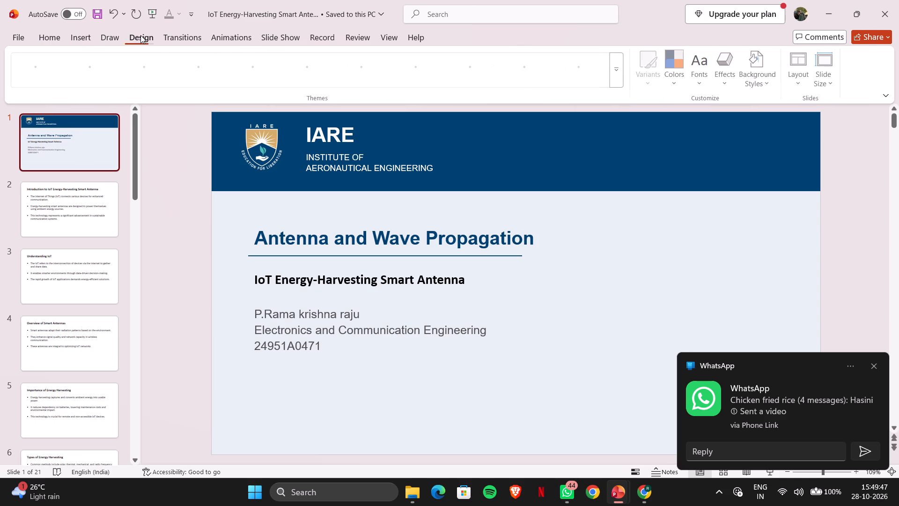
click(618, 72)
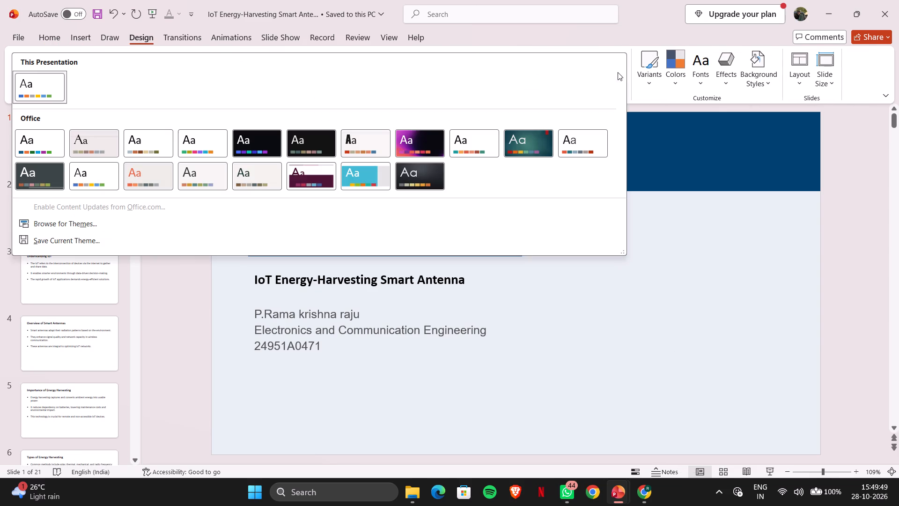
click(153, 219)
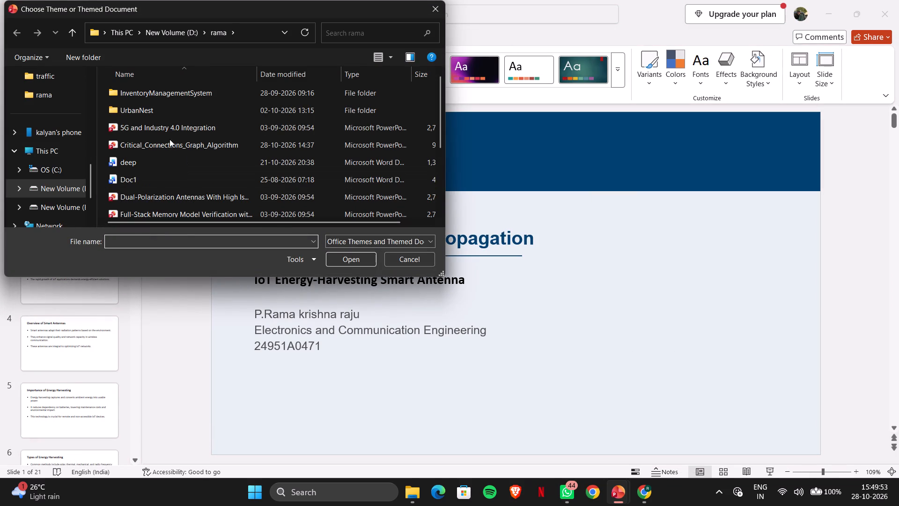
click(166, 144)
click(350, 253)
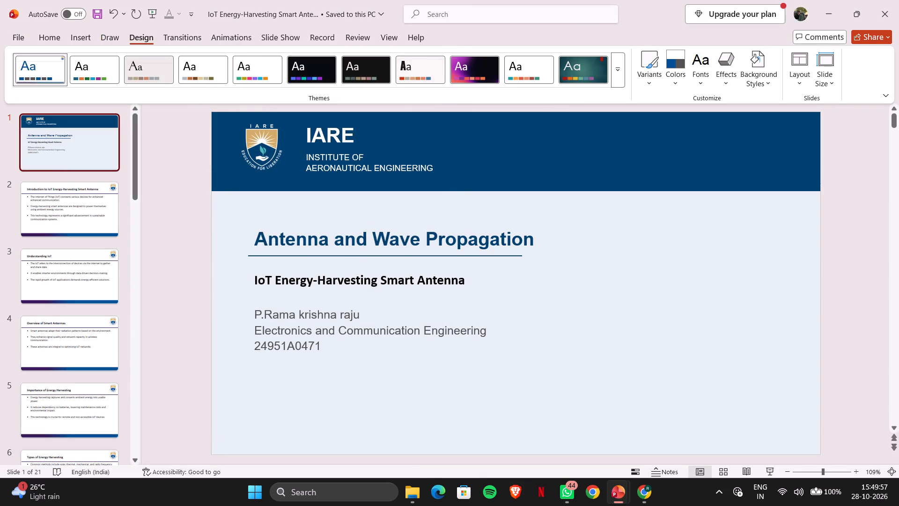
Save the IoT Energy-Harvesting Smart Antenna presentation with its newly applied theme.
click(174, 210)
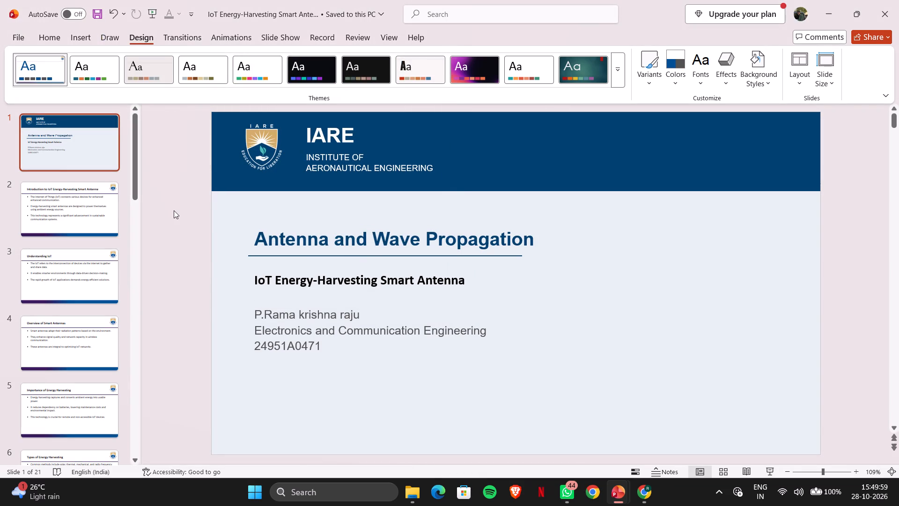
key(ctrl+s)
Set up a recording of the slide show from the beginning, starting at the IARE cover slide.
click(54, 35)
click(334, 38)
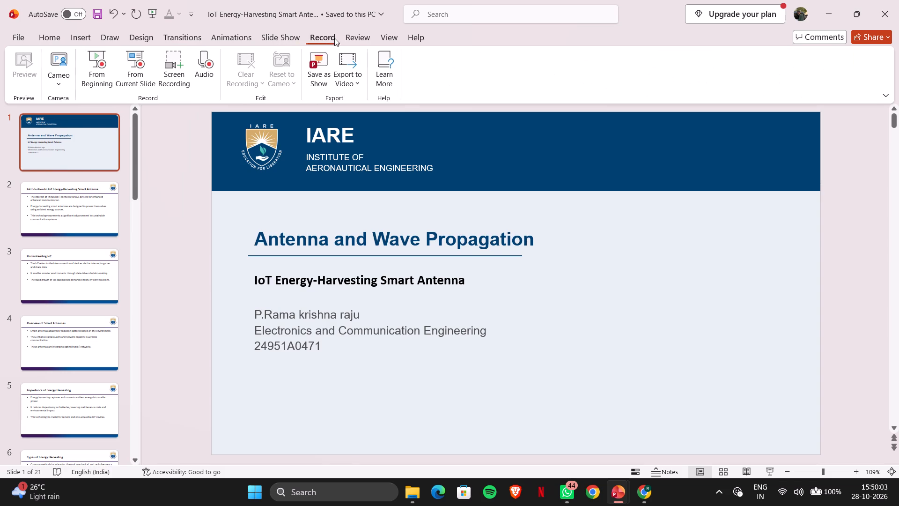
click(93, 61)
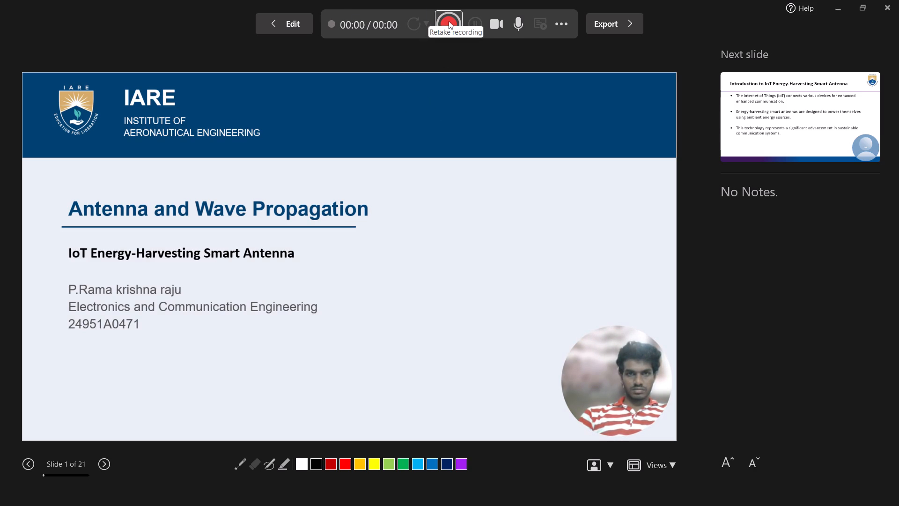
click(452, 38)
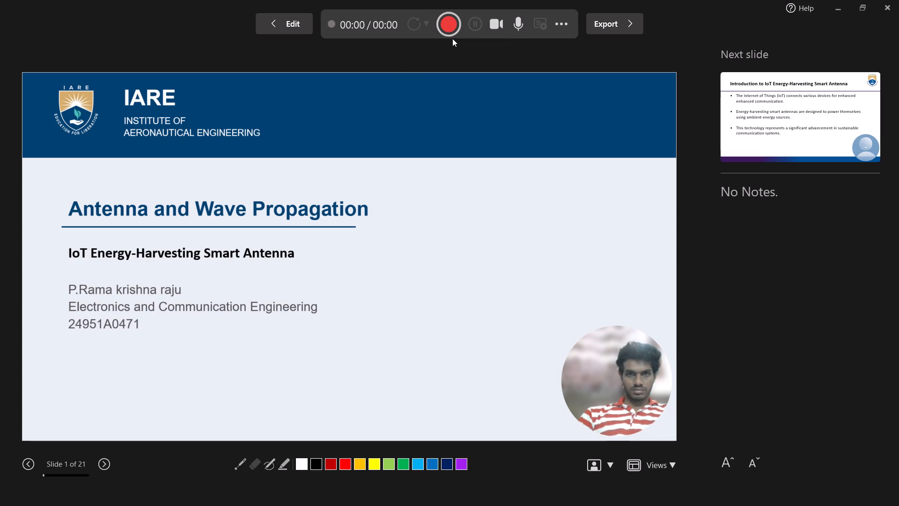
Start recording the presentation with the camera on from the cover slide and advance to slide 2, the introduction.
click(451, 27)
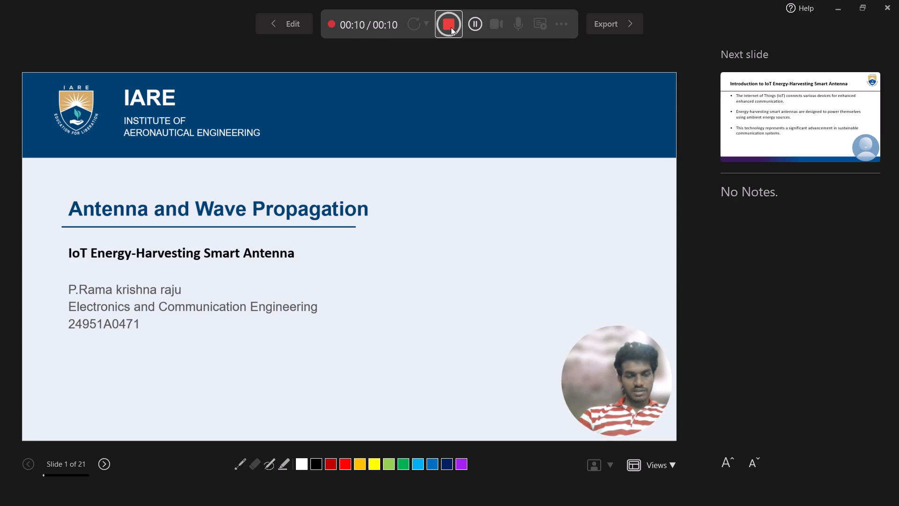
key(Right)
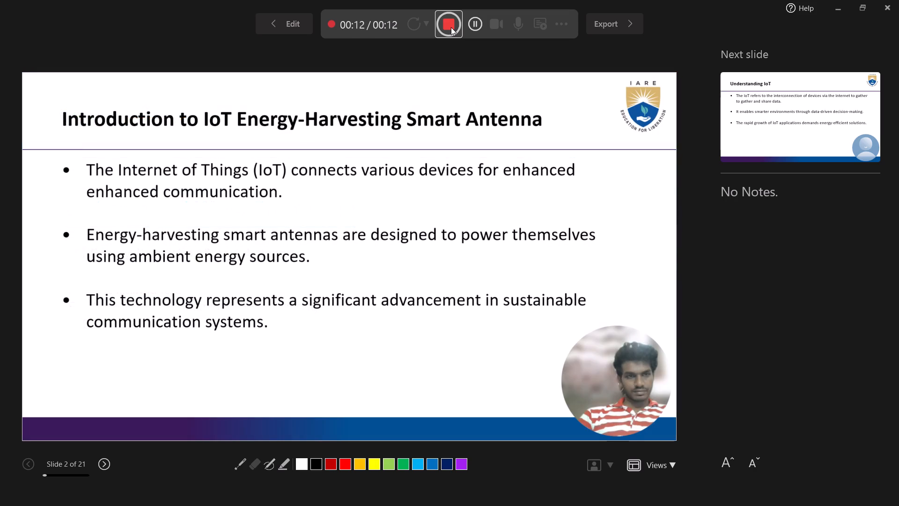
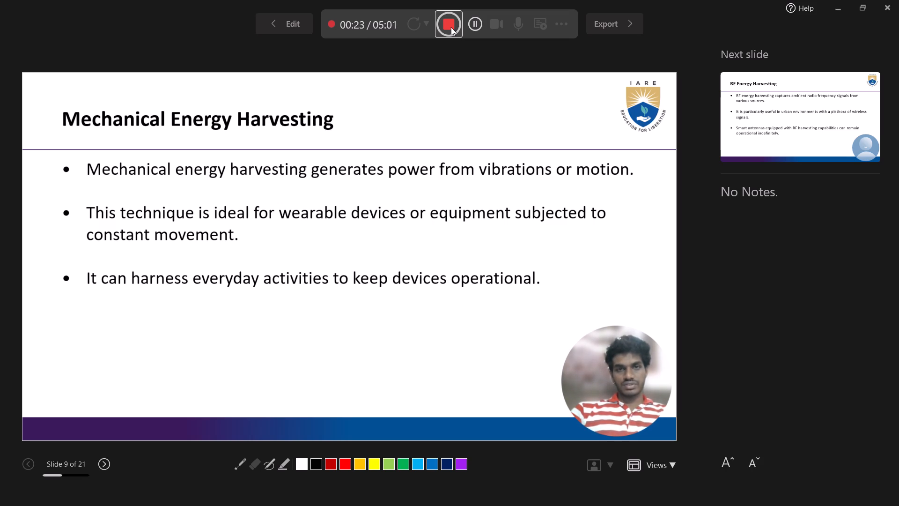
Continue the recording by advancing from the Mechanical Energy Harvesting slide to slide 10, RF Energy Harvesting.
key(Right)
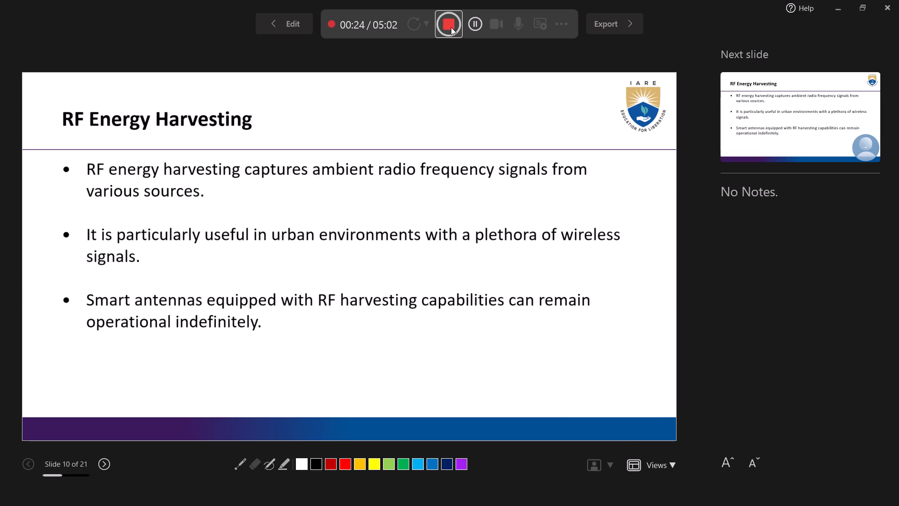
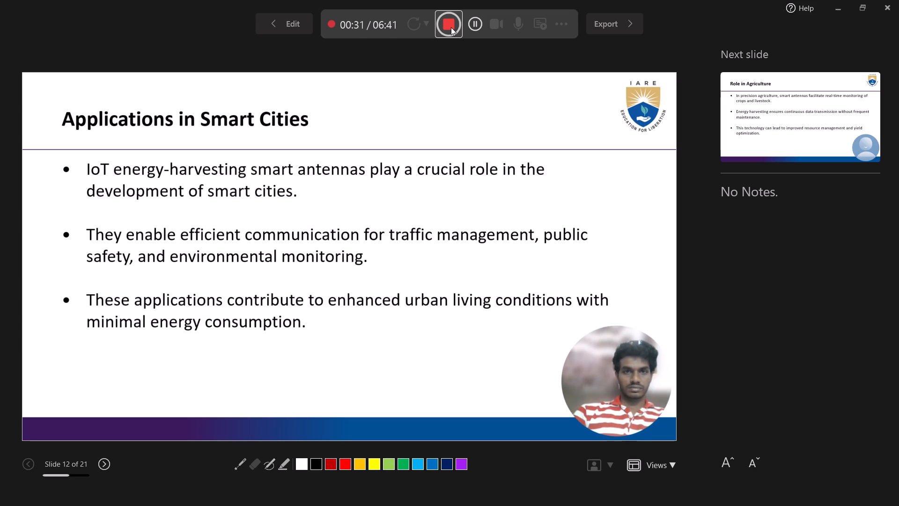
Continue the recording by advancing from the Applications in Smart Cities slide to slide 13, Role in Agriculture.
key(Right)
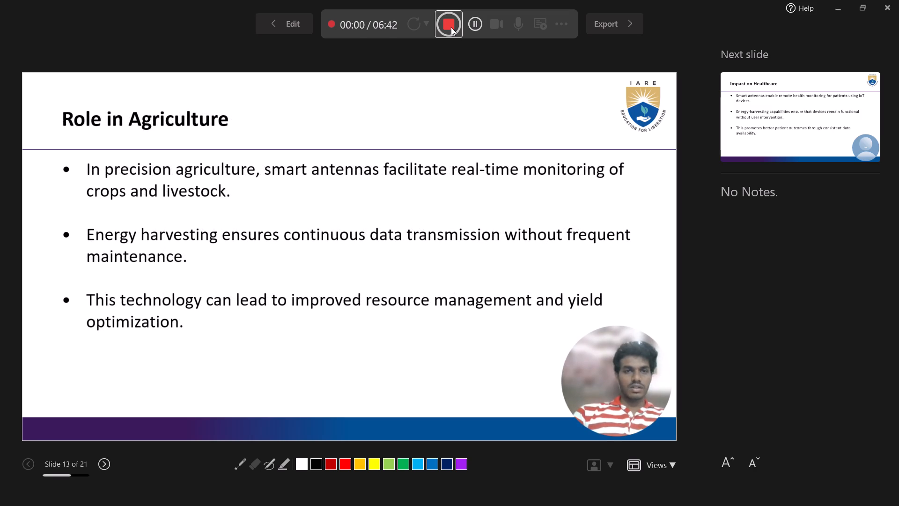
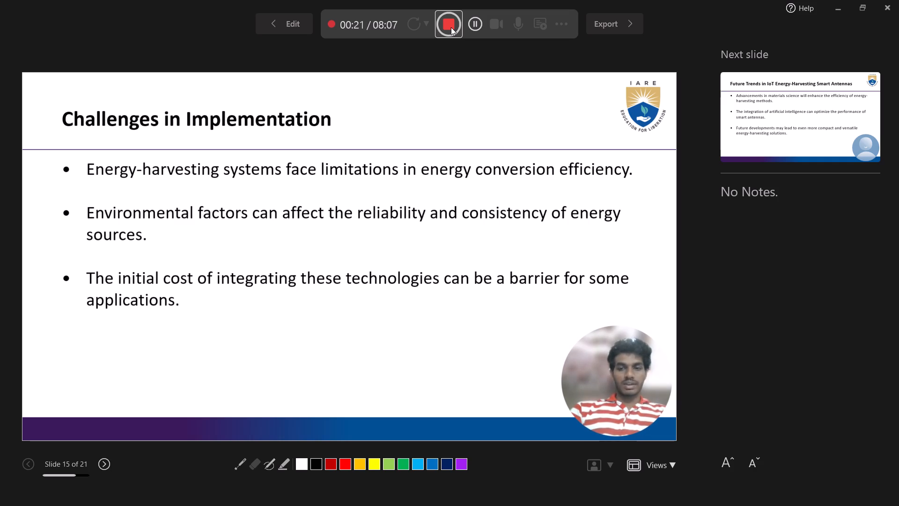
Continue the recording by advancing from the Challenges in Implementation slide to slide 16, Future Trends in IoT Energy-Harvesting Smart Antennas.
key(Right)
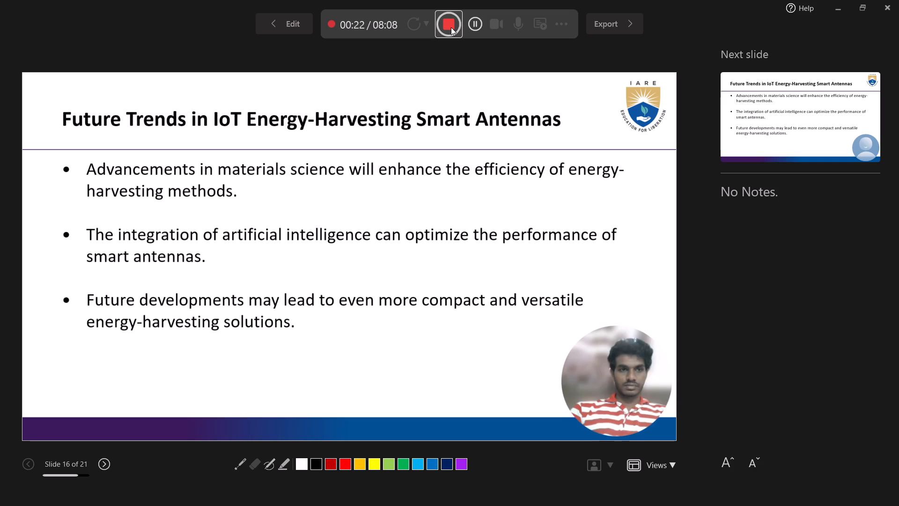
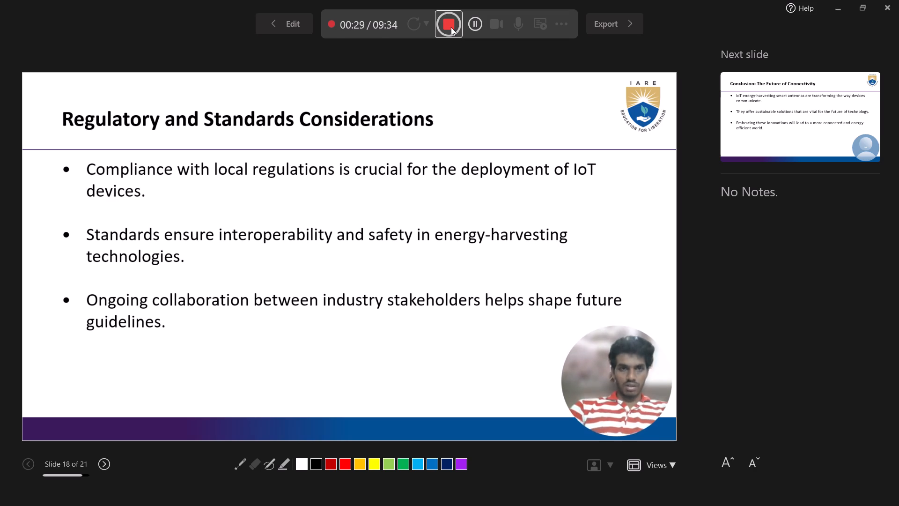
Continue the recording from the Regulatory and Standards Considerations slide through the final Q&A Session slide, and stop recording there.
key(Right)
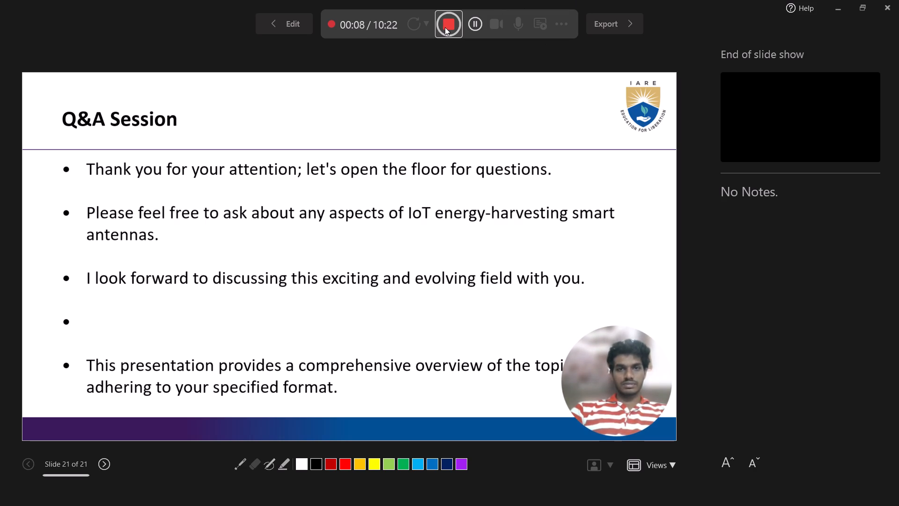
click(445, 27)
Start a video export of the recorded presentation and name the output file awp202628.
click(629, 24)
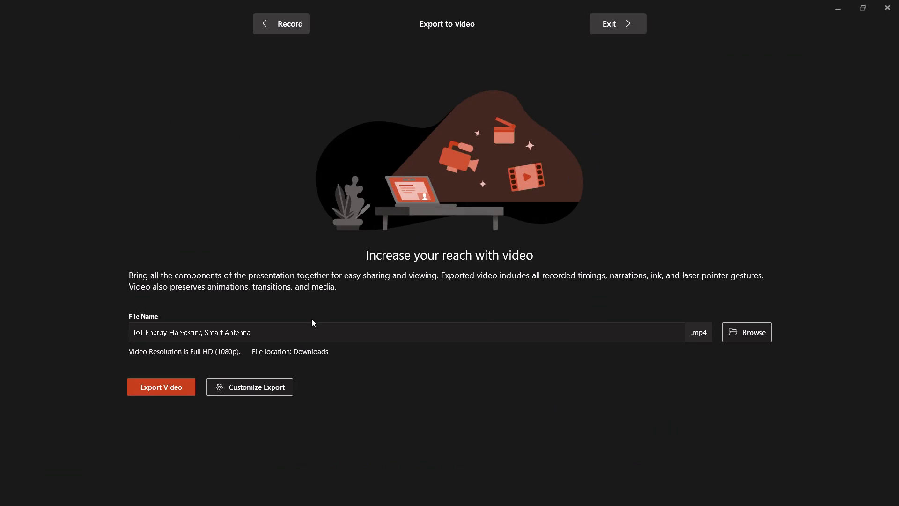
click(294, 321)
drag(258, 329, 73, 332)
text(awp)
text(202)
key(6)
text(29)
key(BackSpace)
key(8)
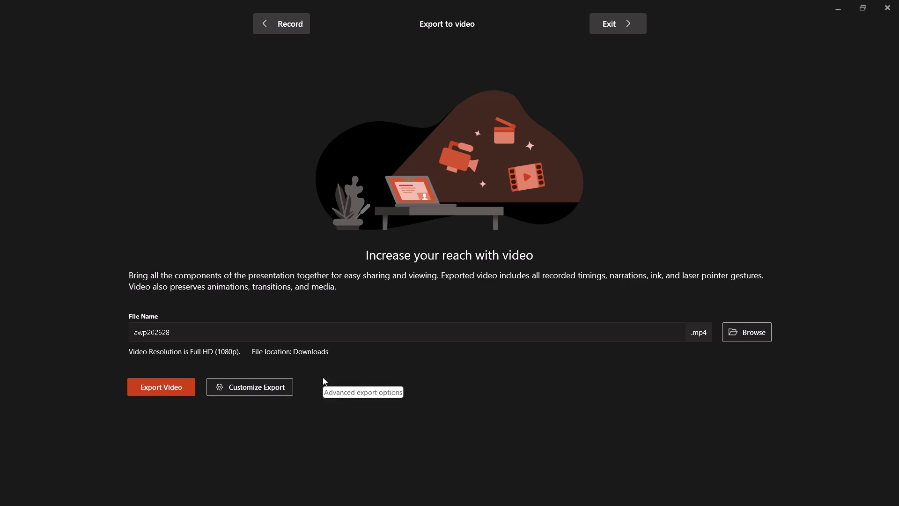
Export the video to the rama folder on New Volume (D:) as MPEG-4, and return to editing the presentation.
click(749, 328)
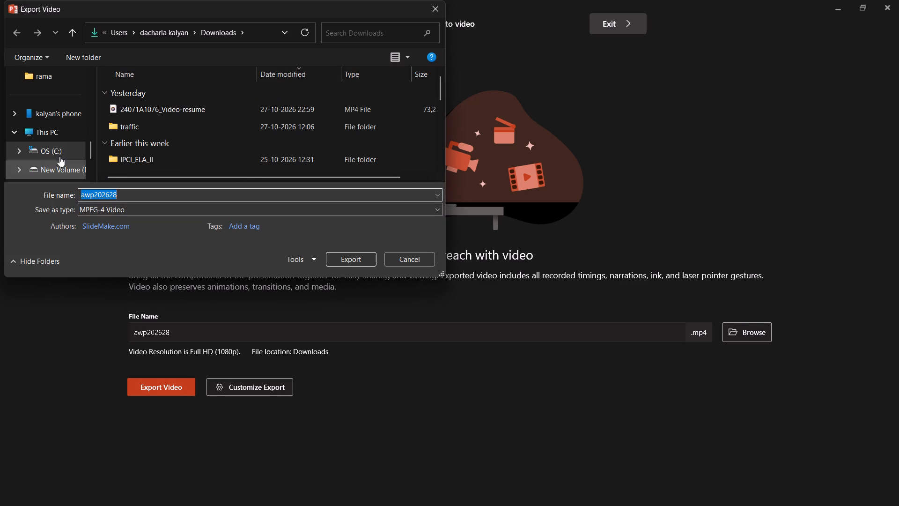
click(56, 156)
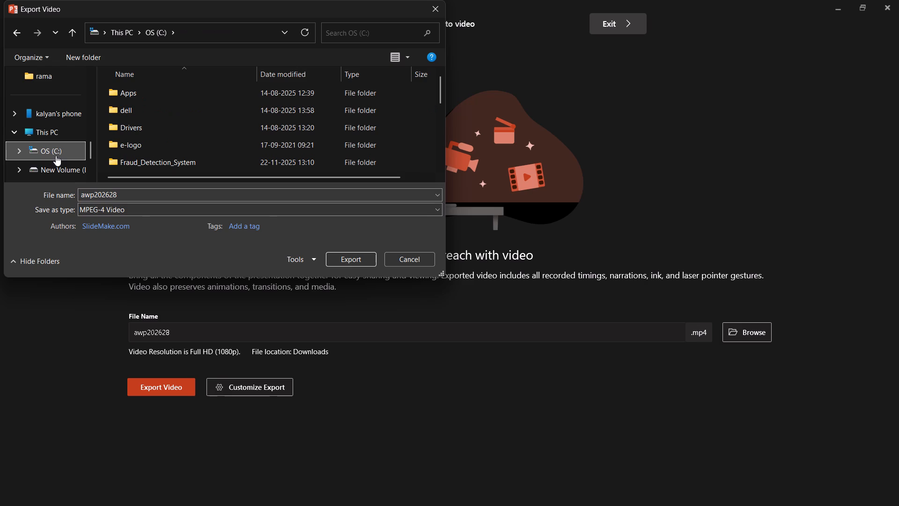
click(56, 156)
scroll(56, 156, down, 1)
scroll(56, 156, up, 1)
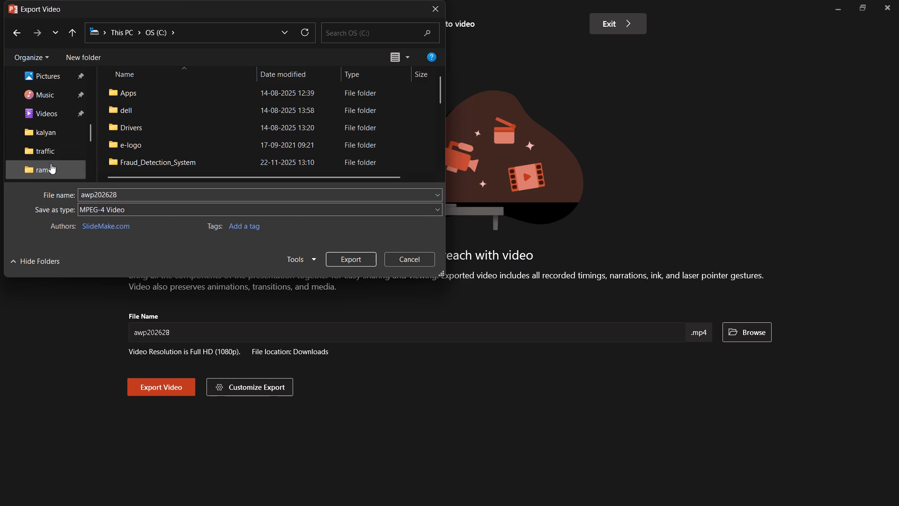
click(49, 164)
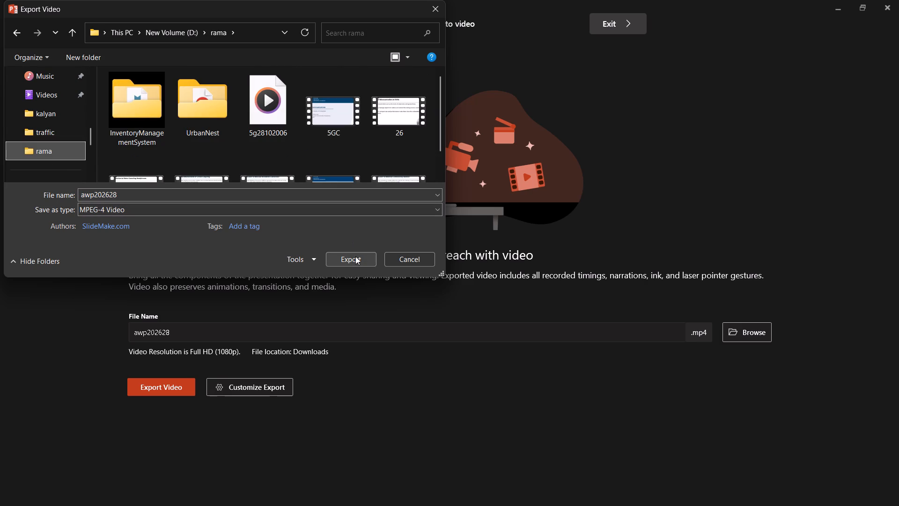
click(355, 256)
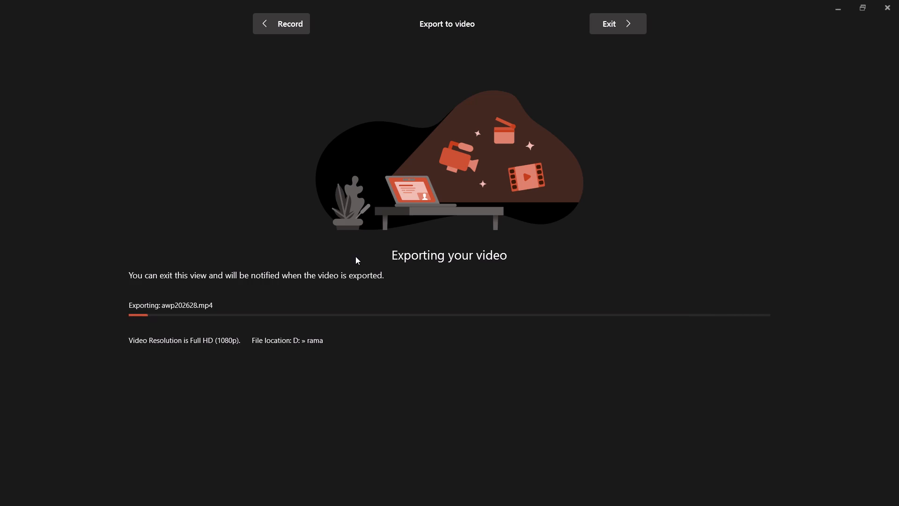
click(626, 22)
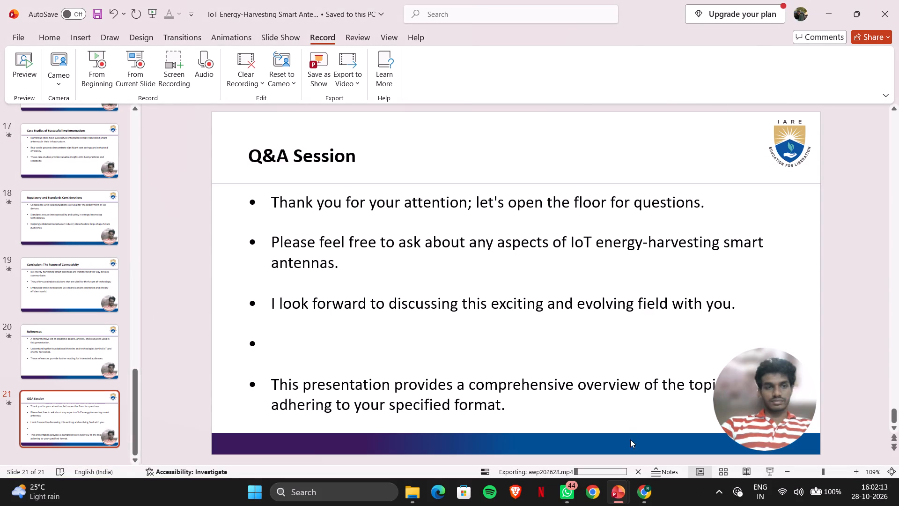
Close the 5G Communications presentation on stadium performance degradation, saving its changes in Downloads.
click(731, 442)
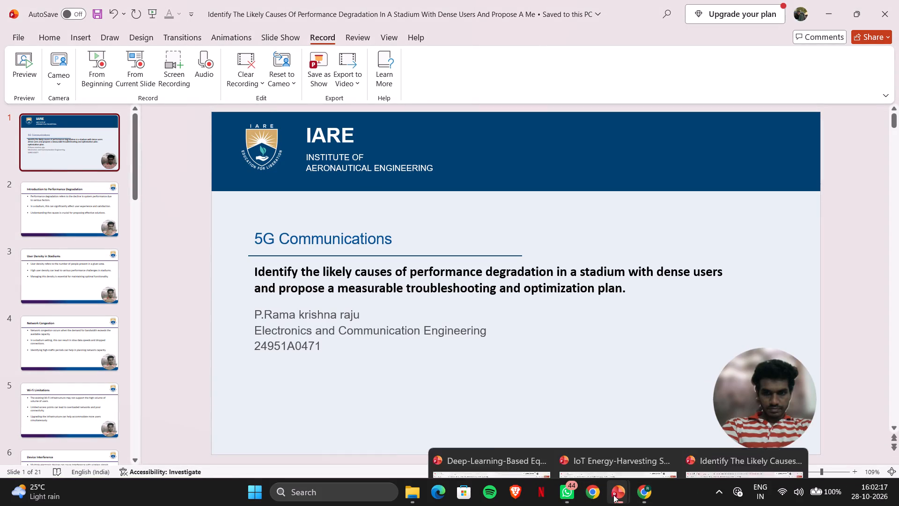
click(743, 429)
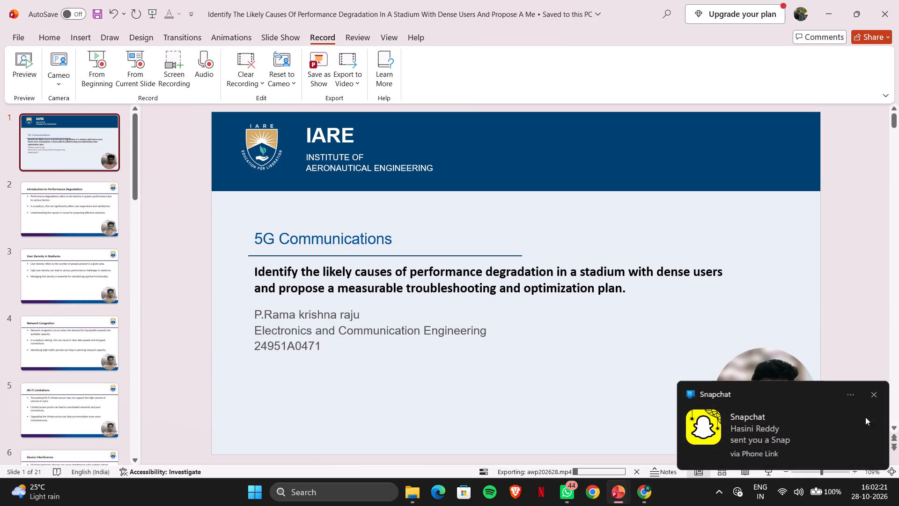
click(865, 400)
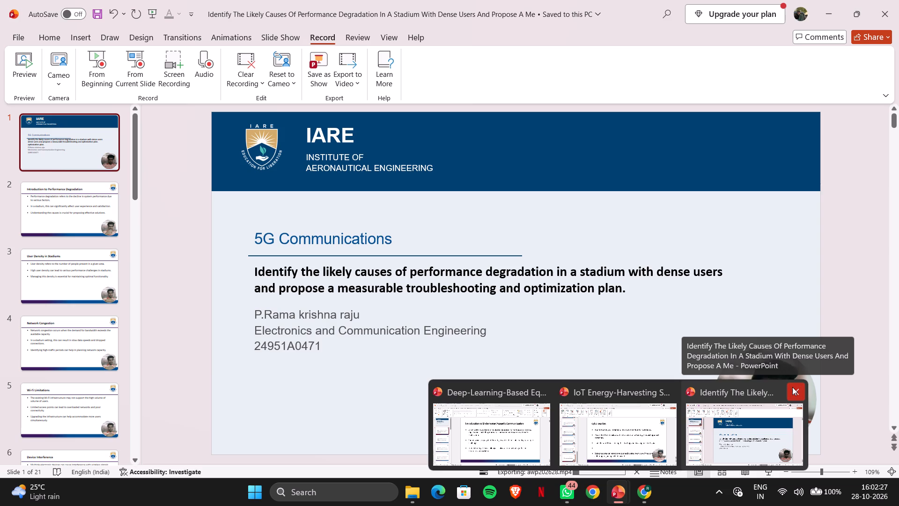
click(792, 387)
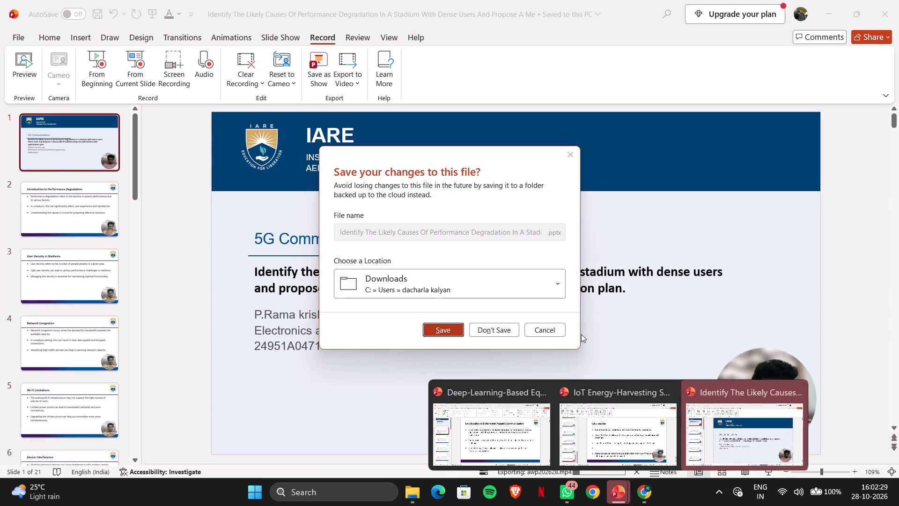
click(448, 326)
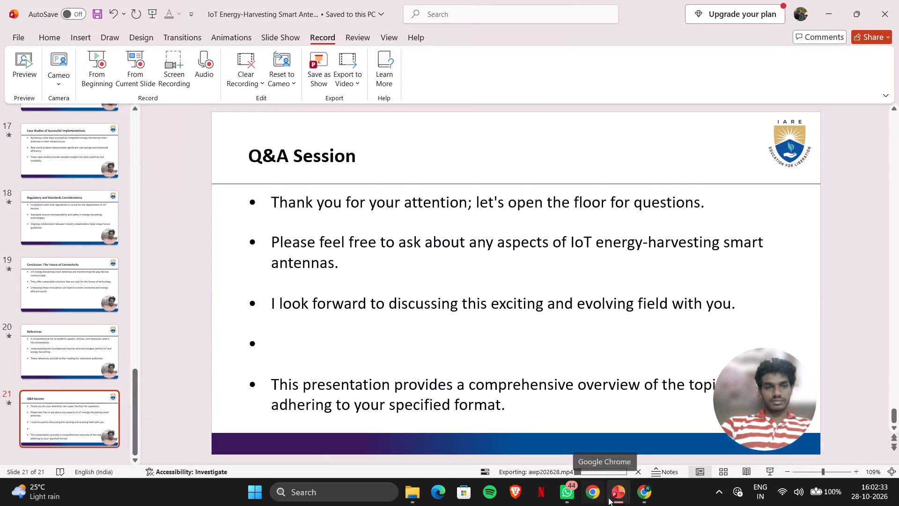
In the Deep-Learning-Based Equalizer presentation, delete the date line beneath the roll number on the cover slide.
click(557, 426)
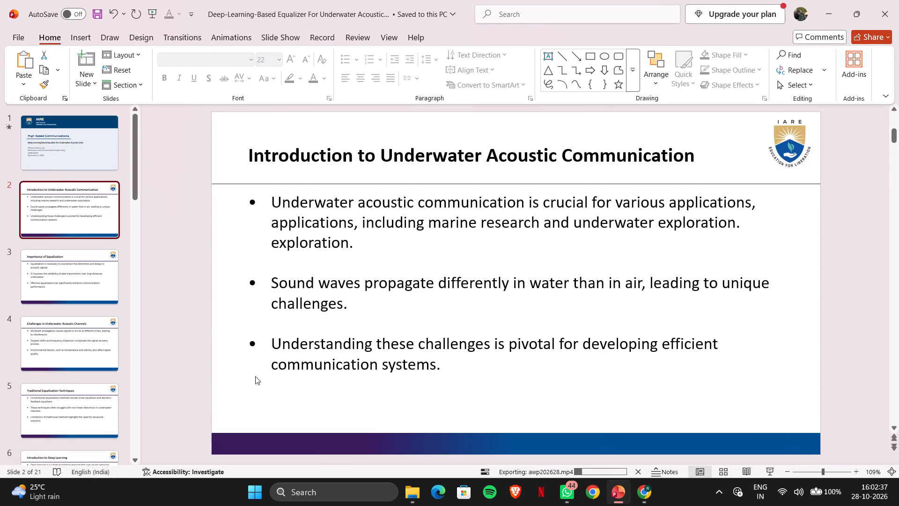
click(74, 156)
click(346, 351)
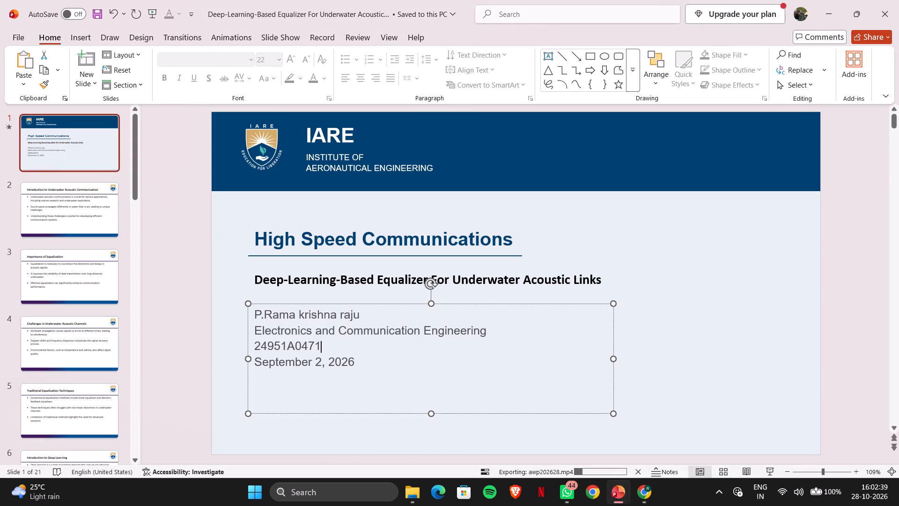
click(342, 361)
key(Right)
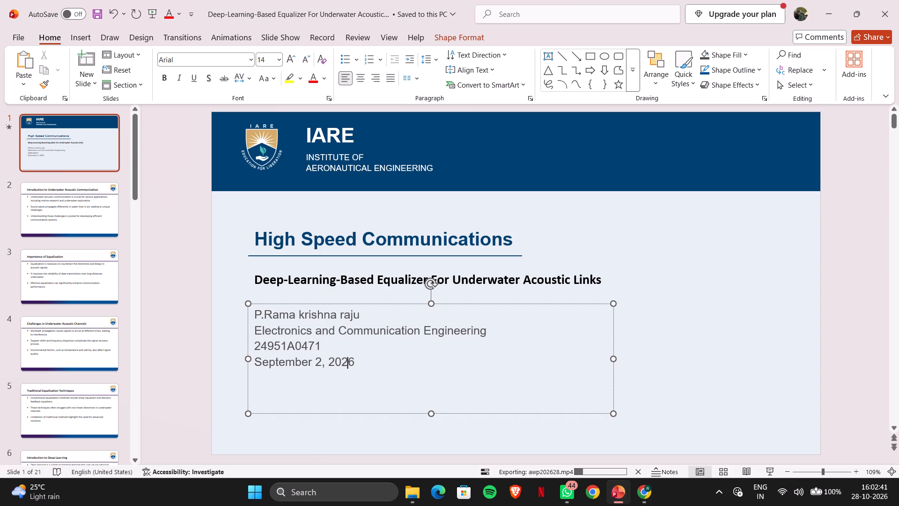
key(BackSpace)
key(BackSpace)
key(BackSpace)
key(BackSpace)
key(BackSpace)
key(Right)
key(BackSpace)
key(BackSpace)
key(BackSpace)
key(BackSpace)
key(BackSpace)
key(BackSpace)
key(BackSpace)
key(BackSpace)
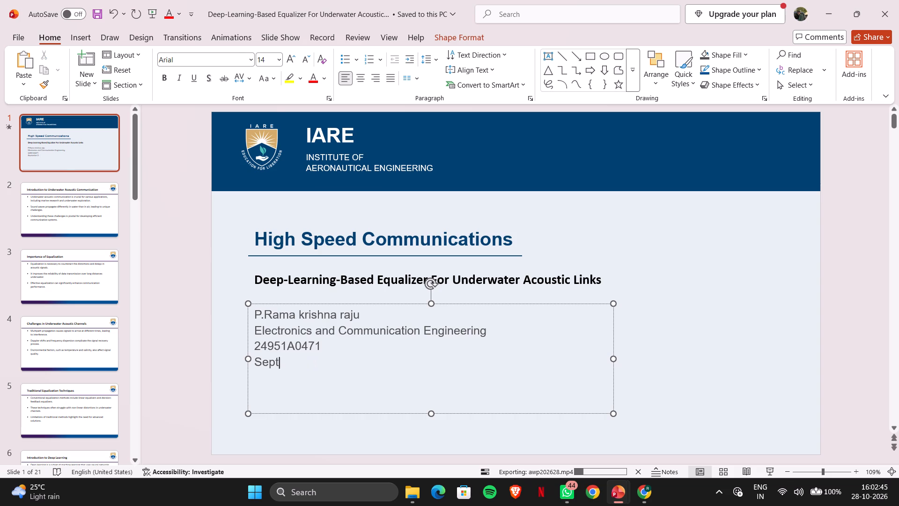
key(BackSpace)
key(BackSpace)
key(BackSpace)
key(BackSpace)
Record the Deep-Learning-Based Equalizer slide show from the beginning, narrating the cover slide and advancing to the Introduction to Underwater Acoustic Communication slide.
scroll(59, 301, down, 20)
scroll(59, 301, down, 19)
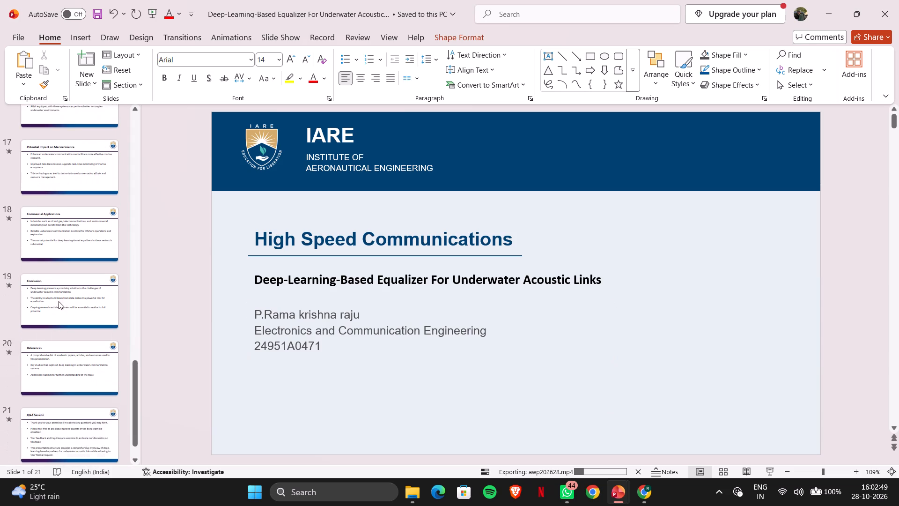
scroll(59, 301, down, 18)
scroll(59, 301, up, 20)
scroll(59, 301, up, 20)
scroll(59, 301, up, 20)
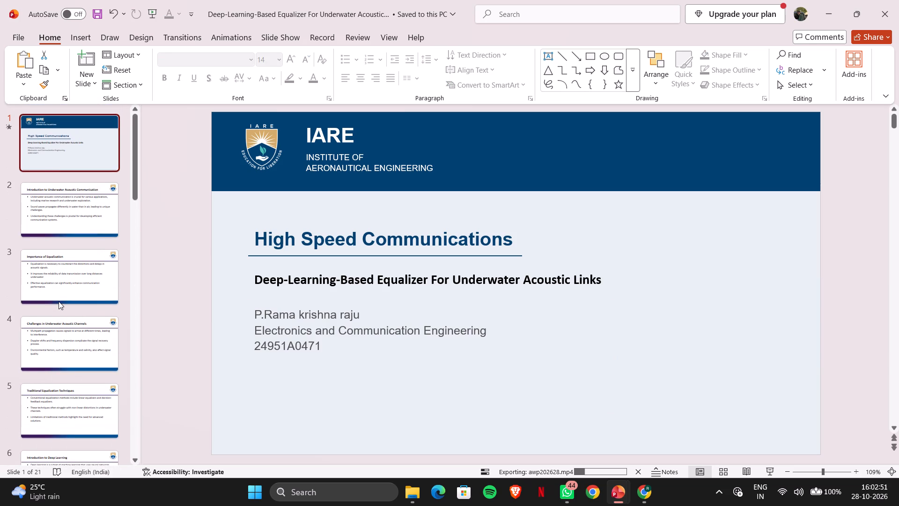
scroll(59, 301, up, 20)
scroll(59, 301, up, 20)
scroll(59, 301, up, 20)
click(320, 34)
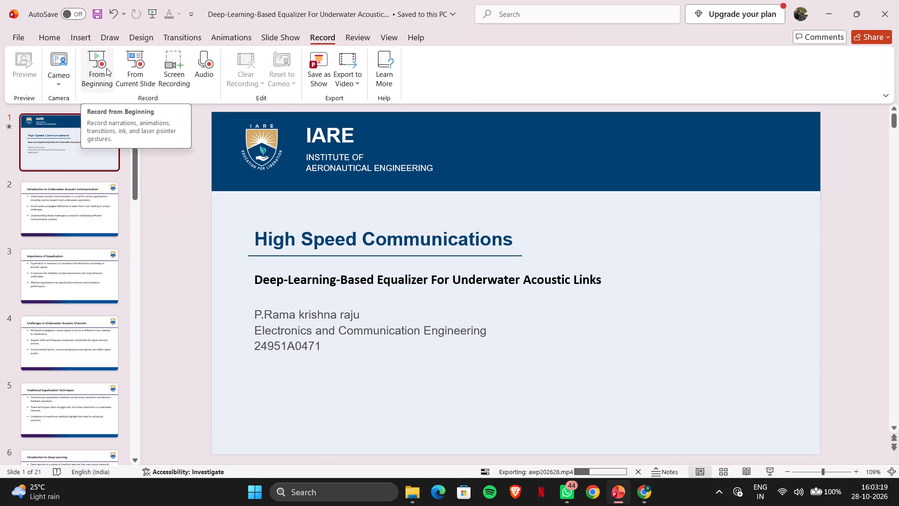
click(106, 68)
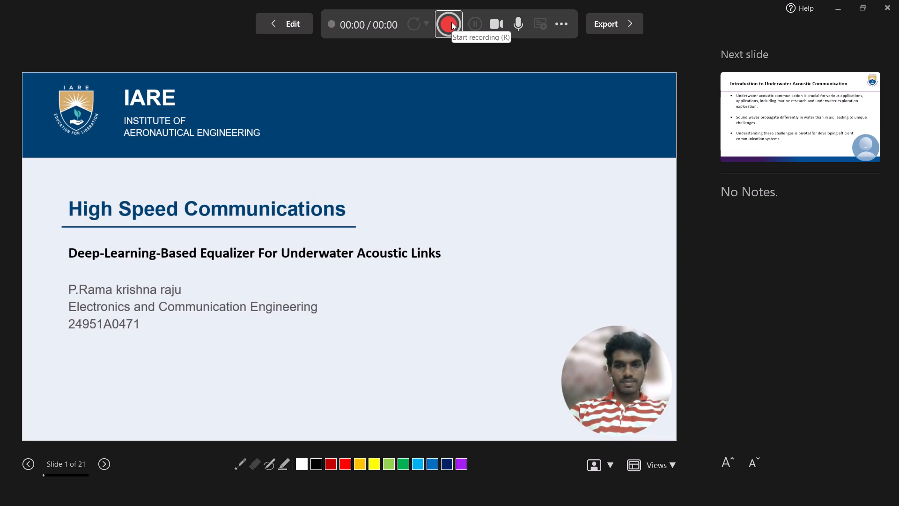
click(452, 27)
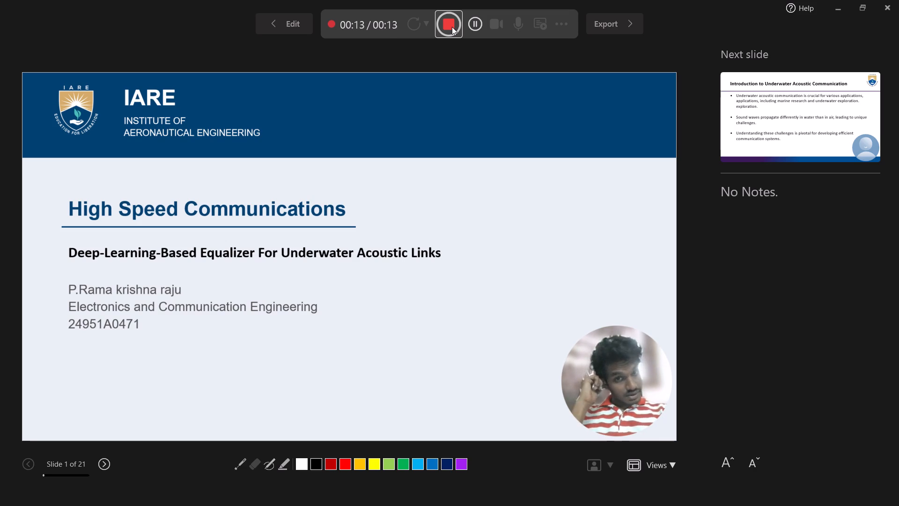
key(Right)
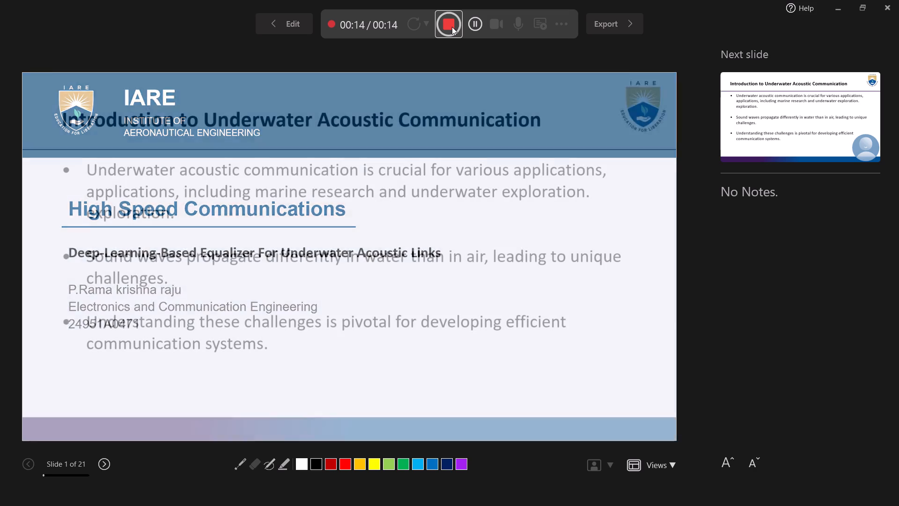